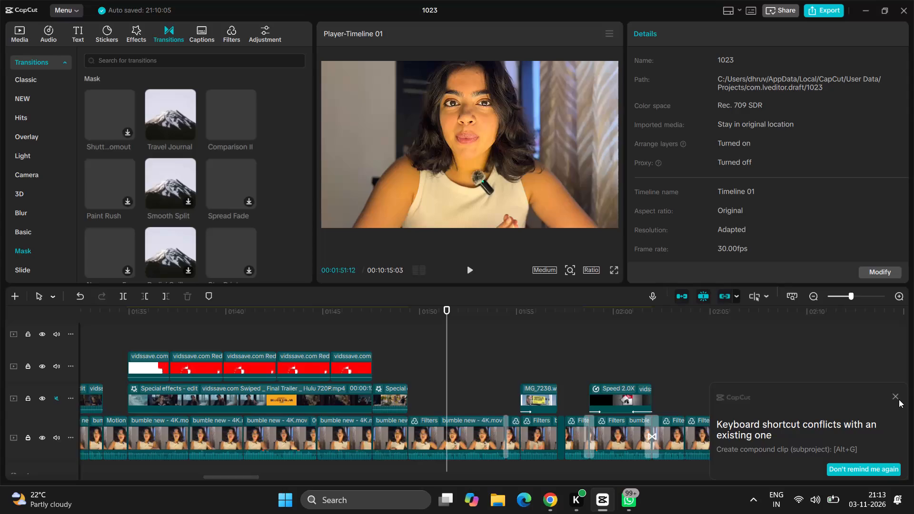
Dismiss the shortcut-conflict notice and play the timeline from 00:01:51:12 to 00:02:06:06 to review the edit.
click(899, 399)
click(895, 396)
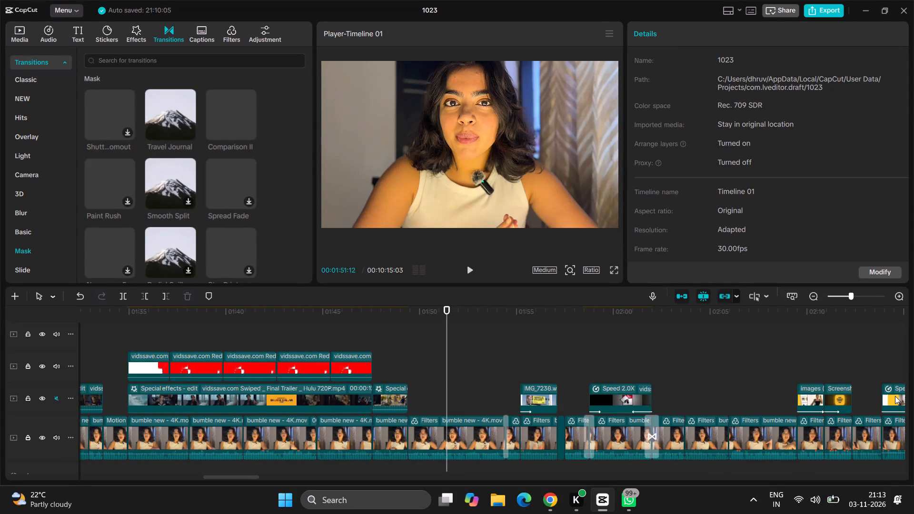
key(space)
scroll(545, 369, left, 1)
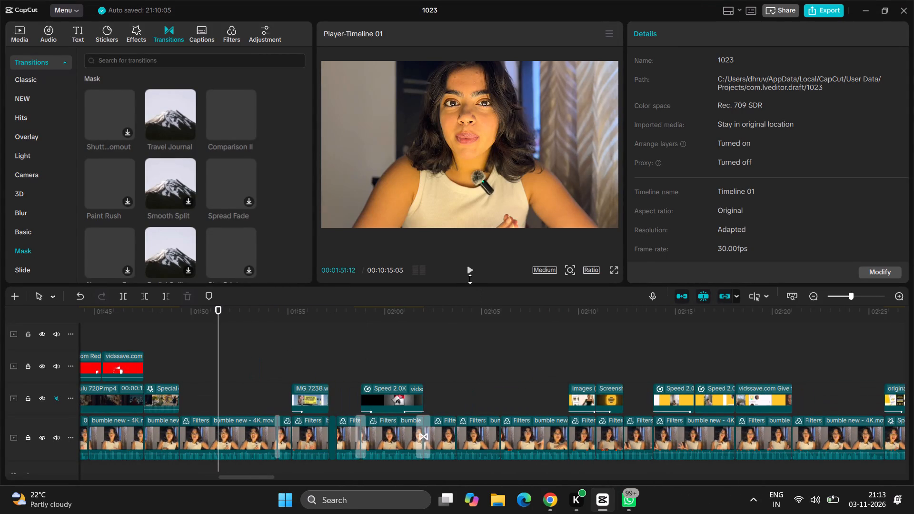
click(470, 270)
scroll(455, 364, down, 1)
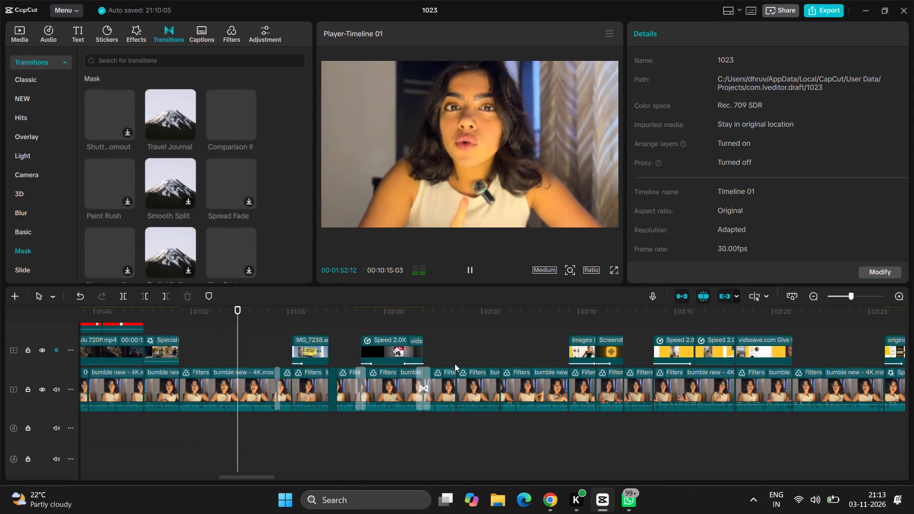
scroll(455, 364, left, 1)
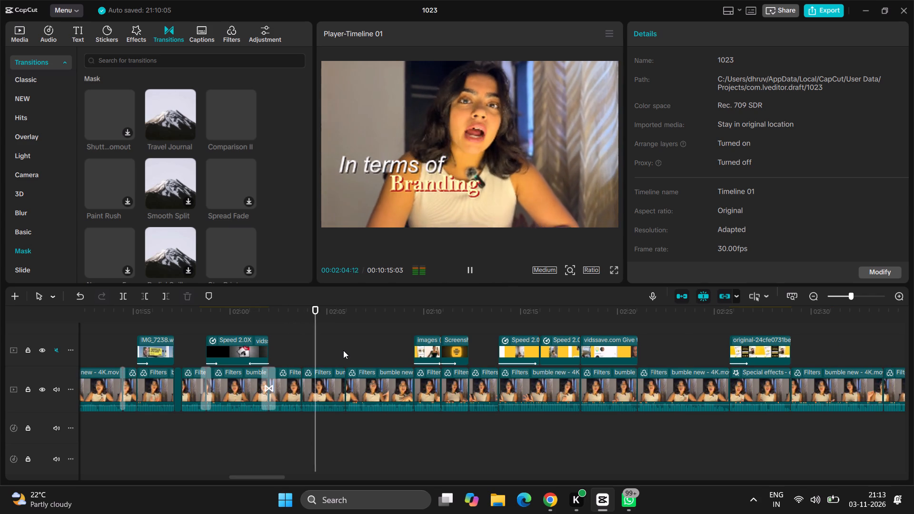
key(space)
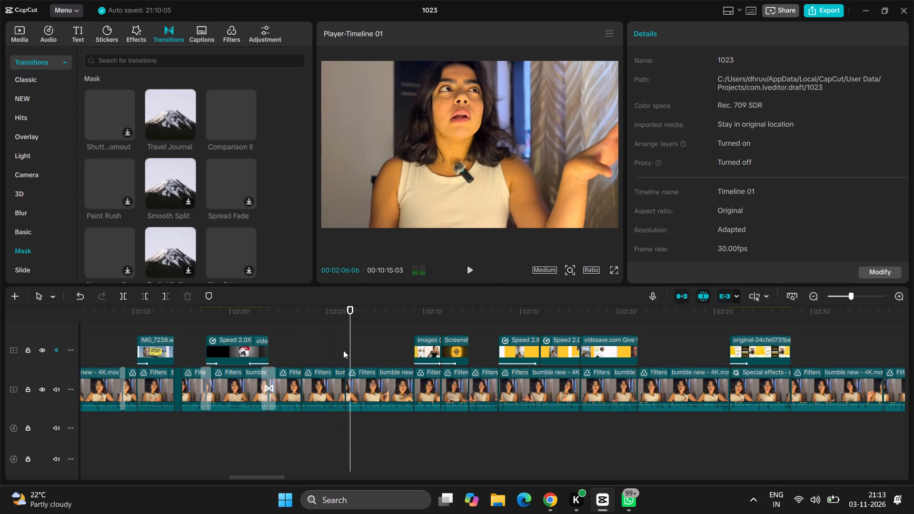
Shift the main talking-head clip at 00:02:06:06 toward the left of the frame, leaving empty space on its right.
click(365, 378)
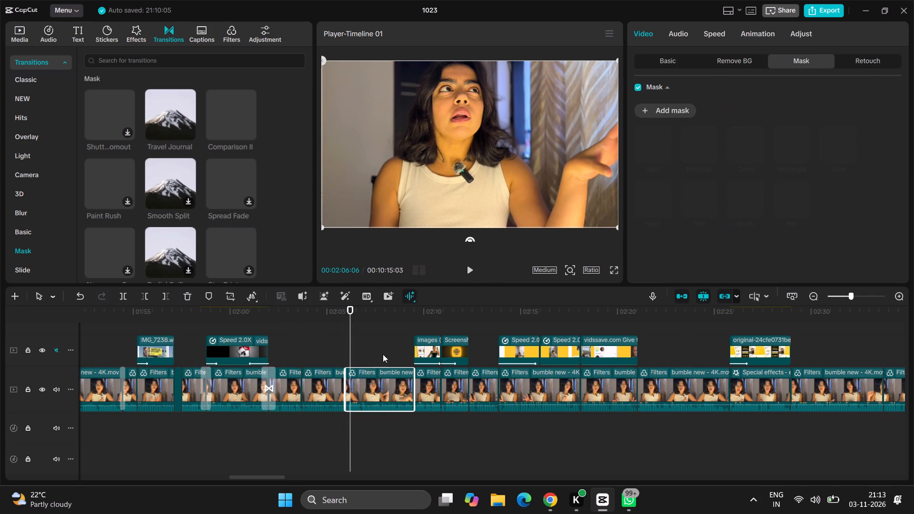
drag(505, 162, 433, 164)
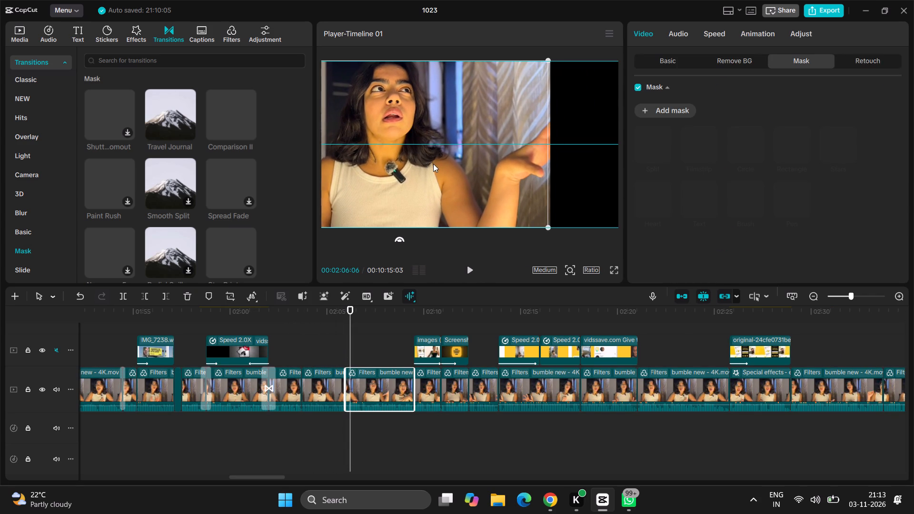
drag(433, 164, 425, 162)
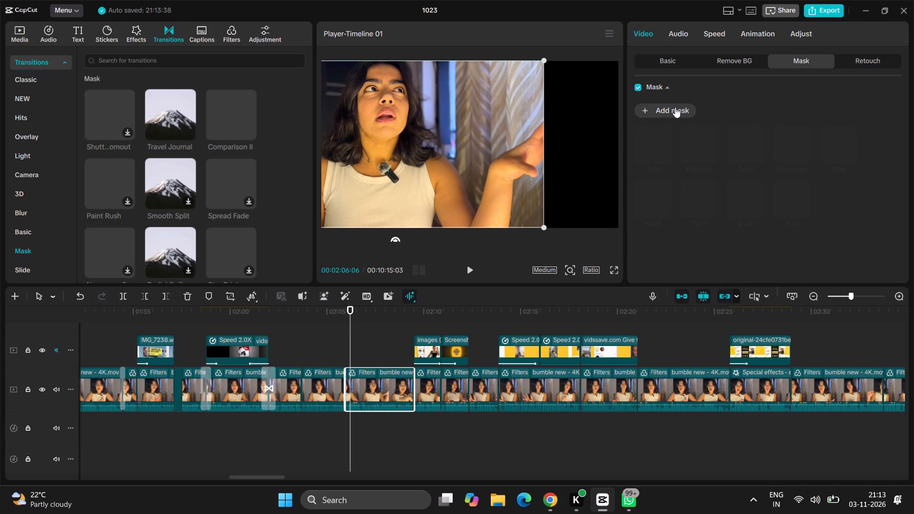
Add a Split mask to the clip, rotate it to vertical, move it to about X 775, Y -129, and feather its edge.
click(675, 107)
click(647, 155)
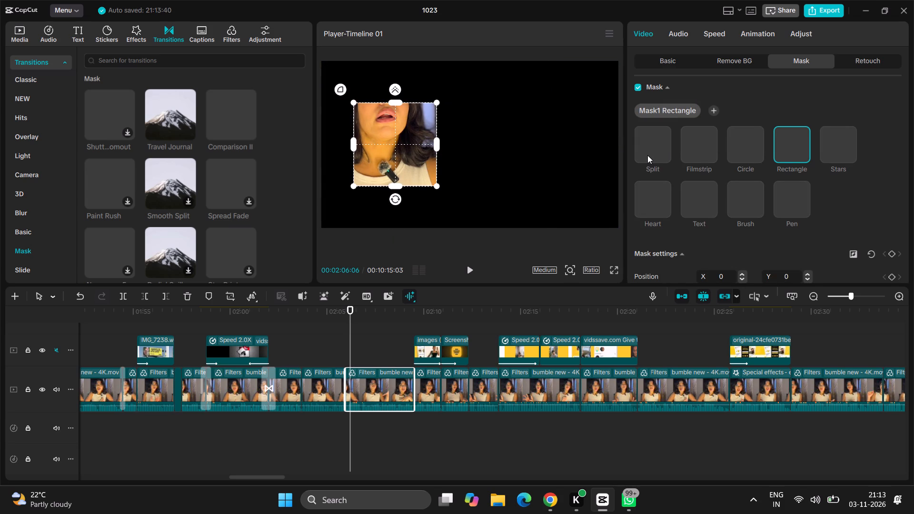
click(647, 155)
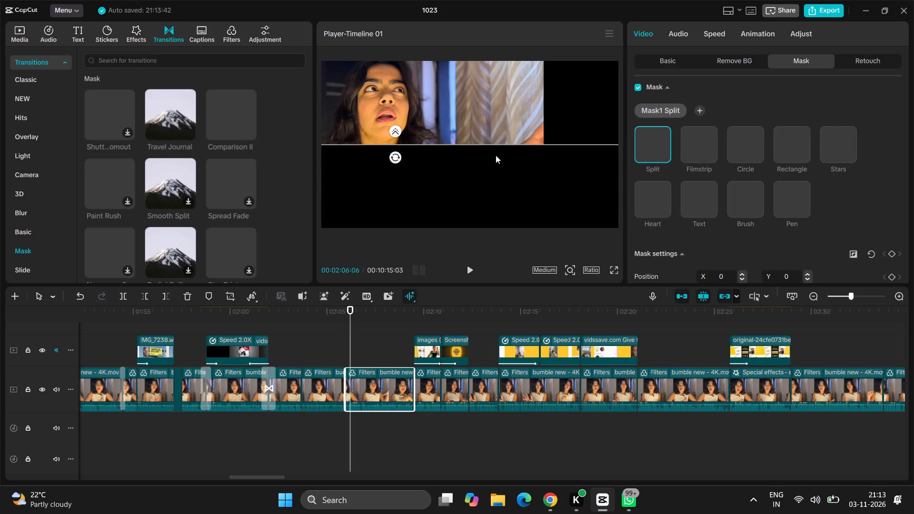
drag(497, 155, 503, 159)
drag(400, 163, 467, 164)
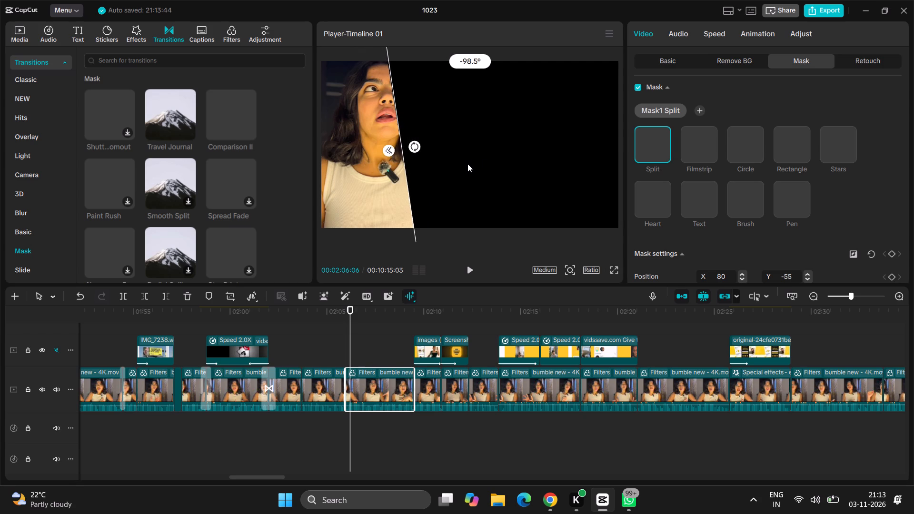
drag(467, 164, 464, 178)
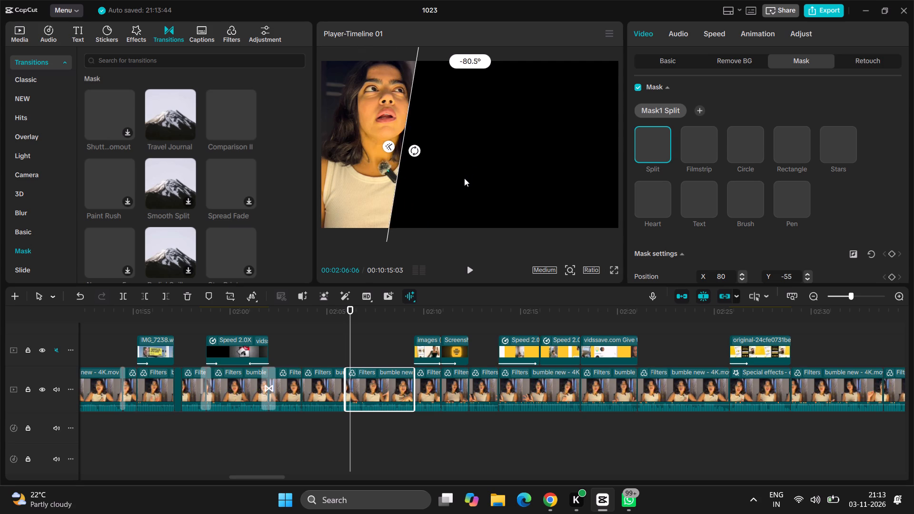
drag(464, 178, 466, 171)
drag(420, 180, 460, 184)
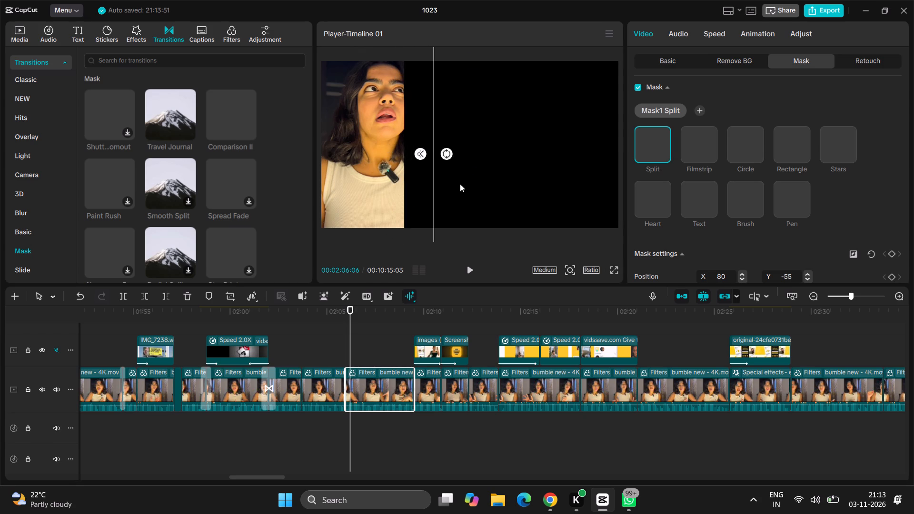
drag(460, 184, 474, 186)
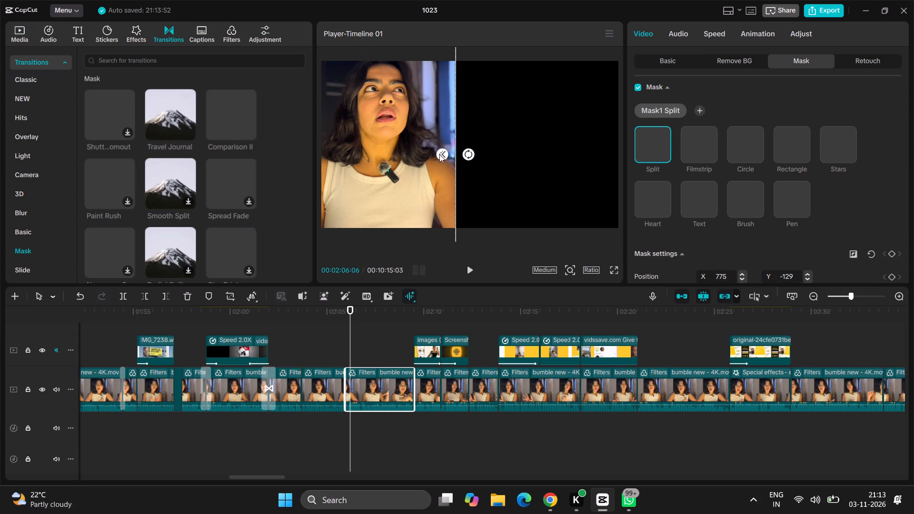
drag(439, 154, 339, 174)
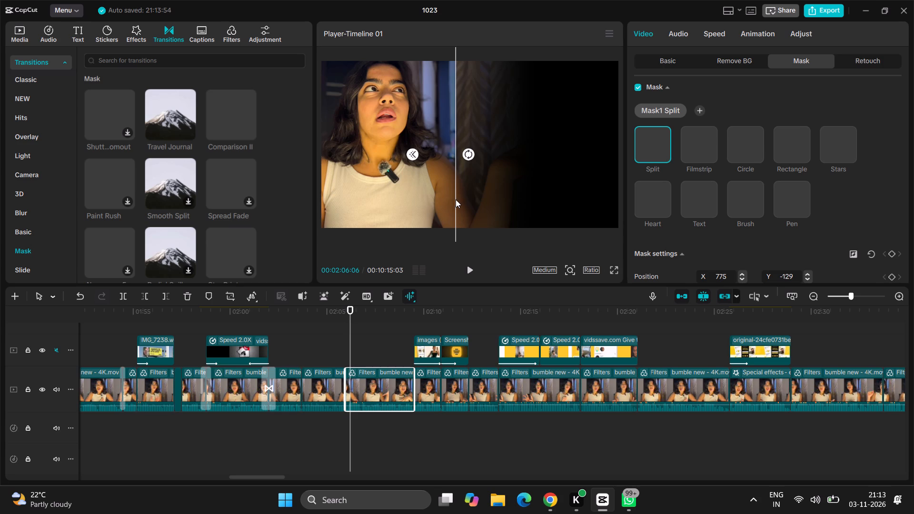
Duplicate the Screenshot overlay clip and place the copy directly before the images overlay clip, starting at about 00:02:08.
click(458, 340)
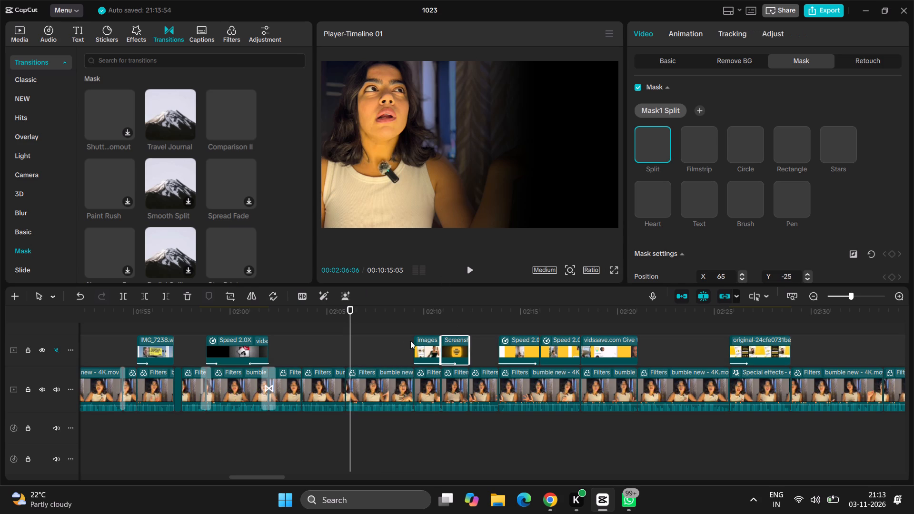
key(ctrl+c)
key(ctrl+v)
drag(367, 343, 402, 344)
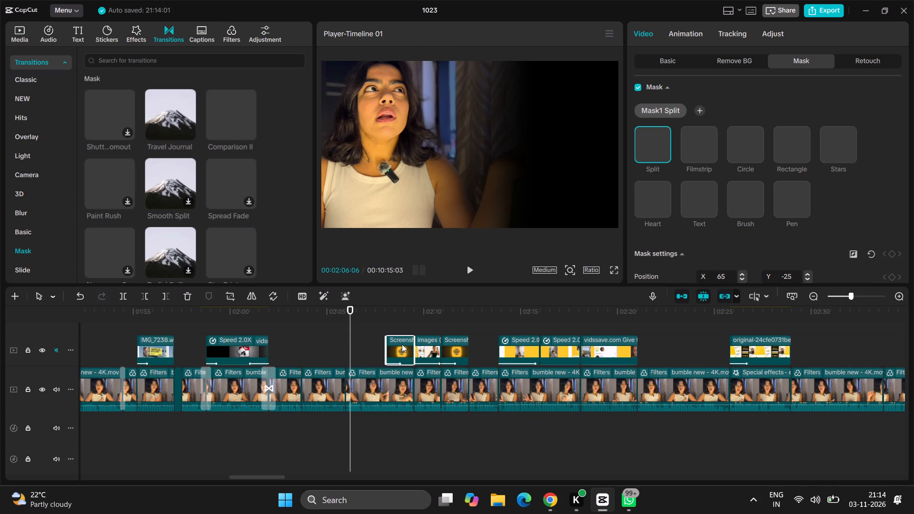
Play ahead to find the cut point and split the main talking-head clip at 00:02:07:10.
key(space)
key(space)
key(space)
key(space)
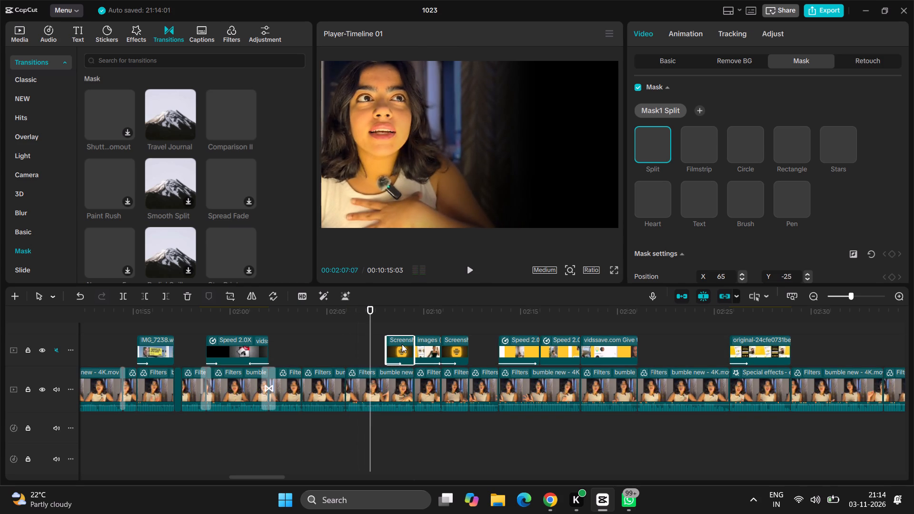
key(space)
key(space)
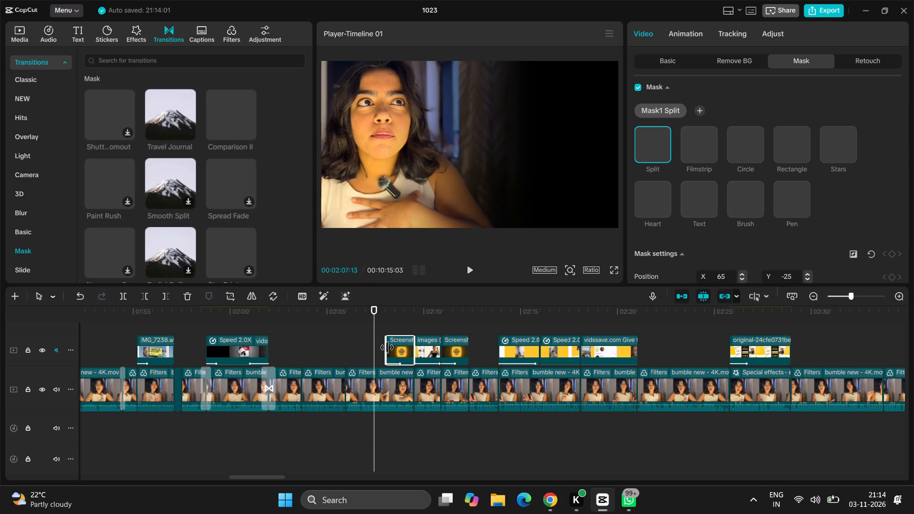
click(375, 340)
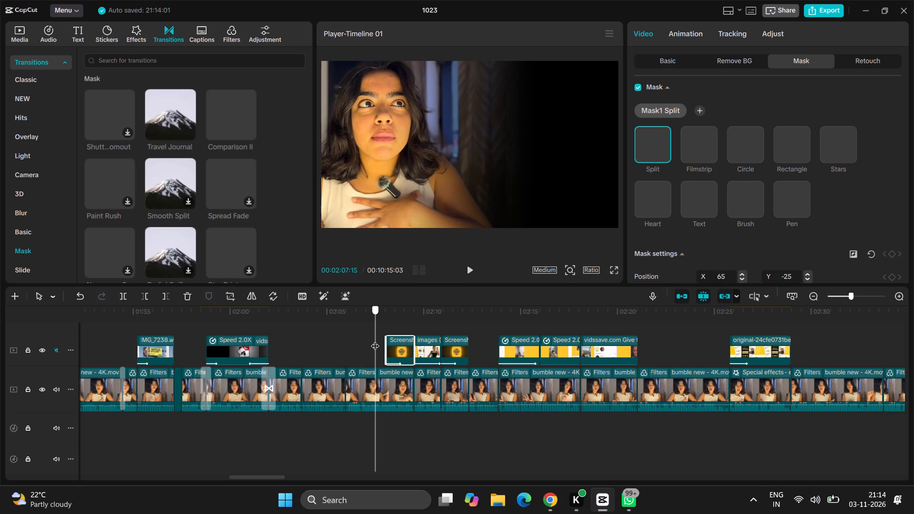
click(386, 390)
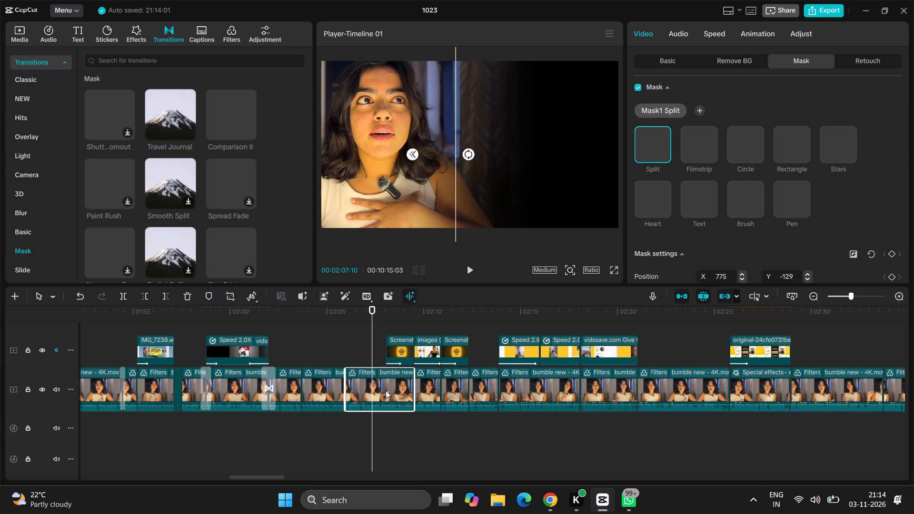
key(ctrl+b)
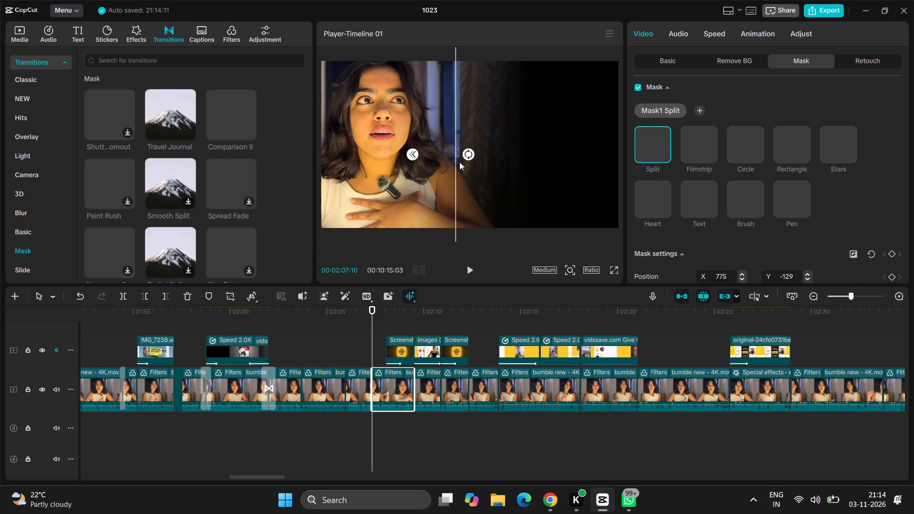
Turn off the Split mask on the segment after the cut and move its picture back to the frame's centre.
drag(459, 162, 676, 155)
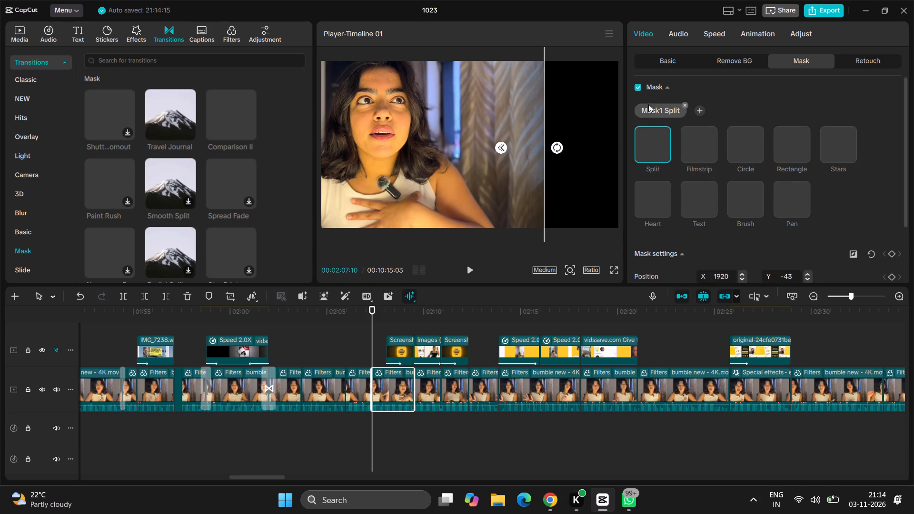
click(636, 89)
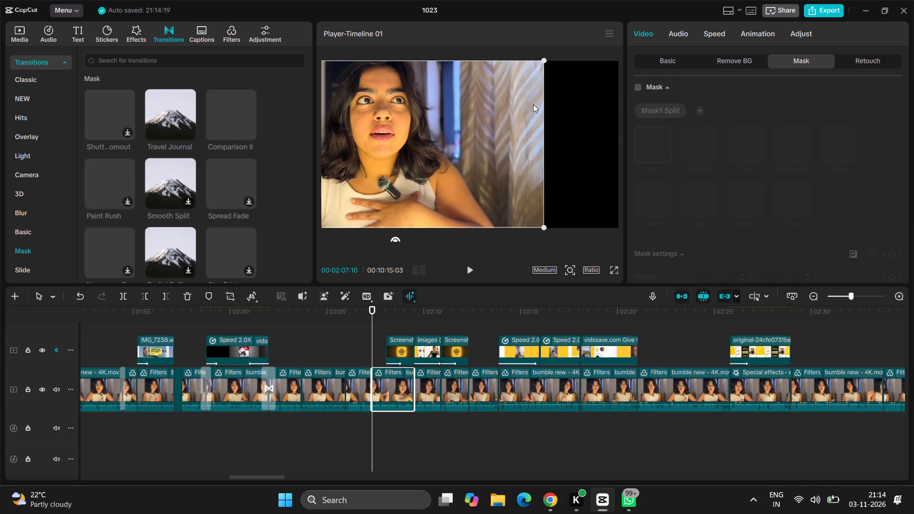
drag(487, 121, 562, 124)
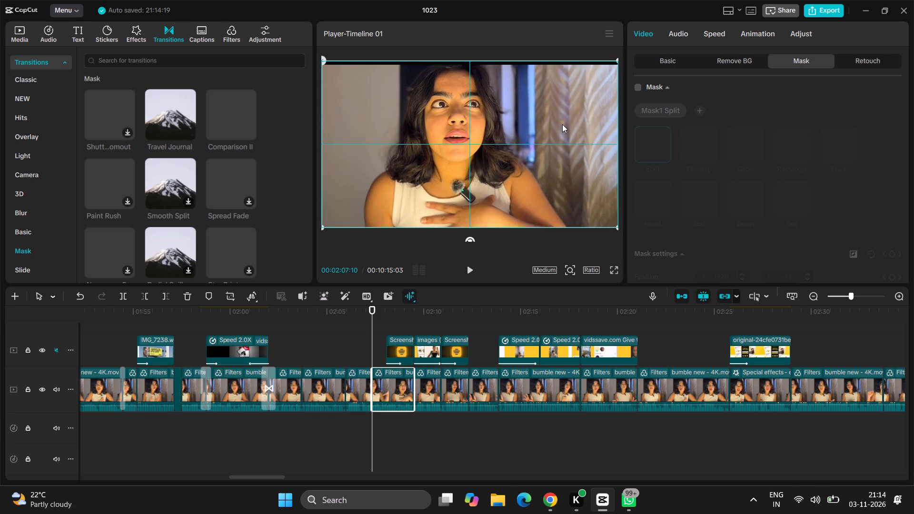
drag(562, 124, 564, 121)
Shift the segment after the cut toward the left of the frame, previewing it at 00:02:07:29.
key(space)
key(space)
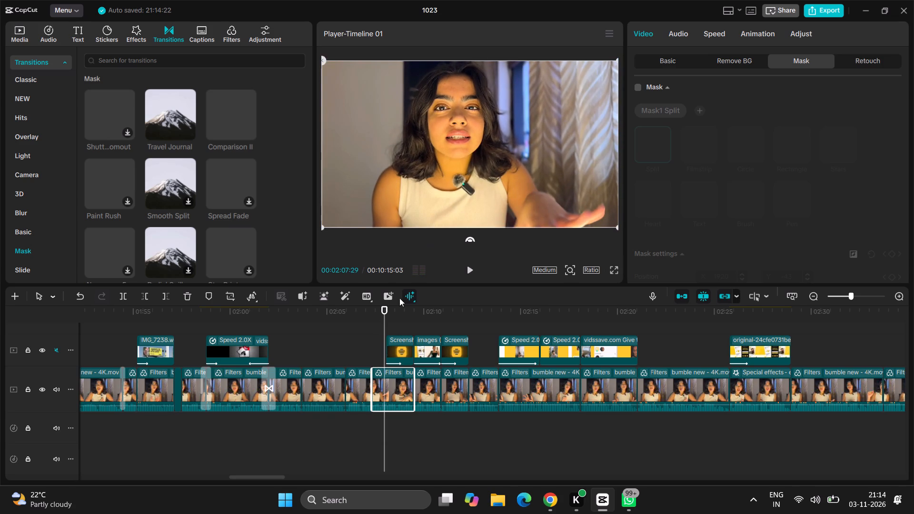
drag(523, 196, 481, 200)
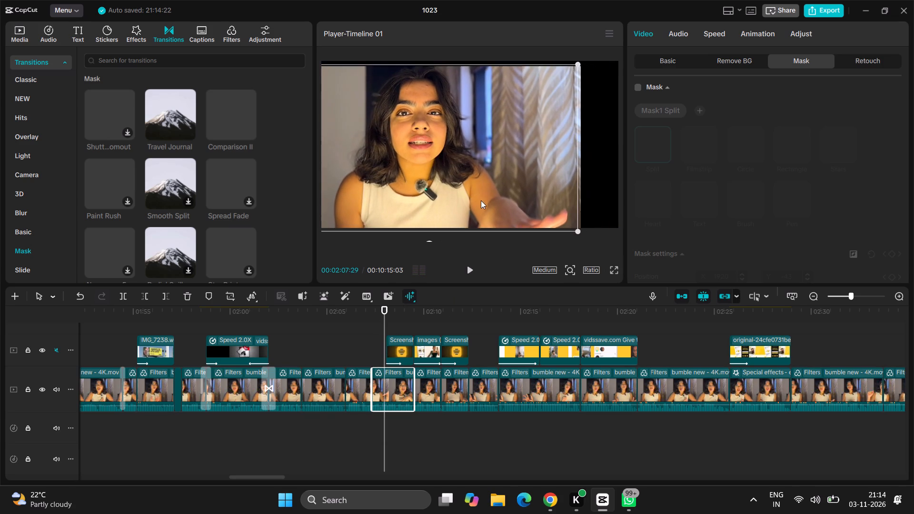
drag(481, 200, 452, 195)
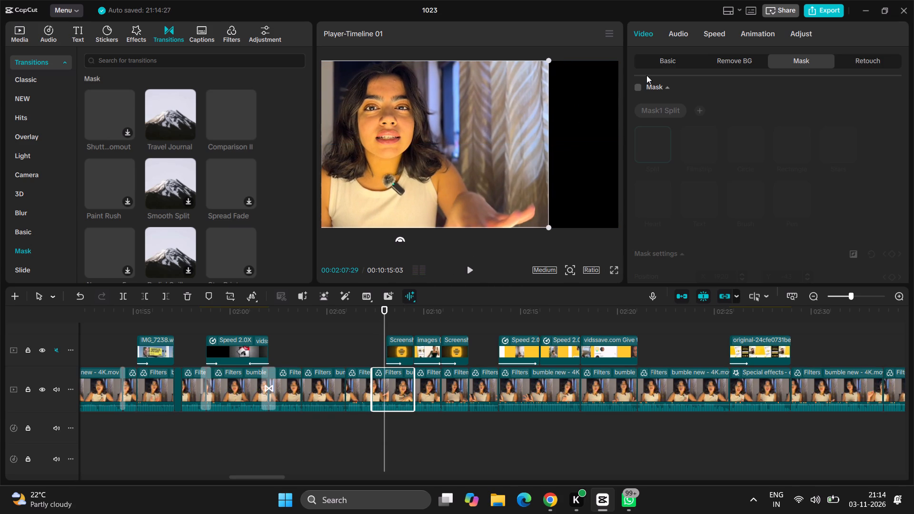
click(640, 91)
Turn off the Split mask on the segment before the cut, re-centre its picture in the frame, and play it back.
click(370, 333)
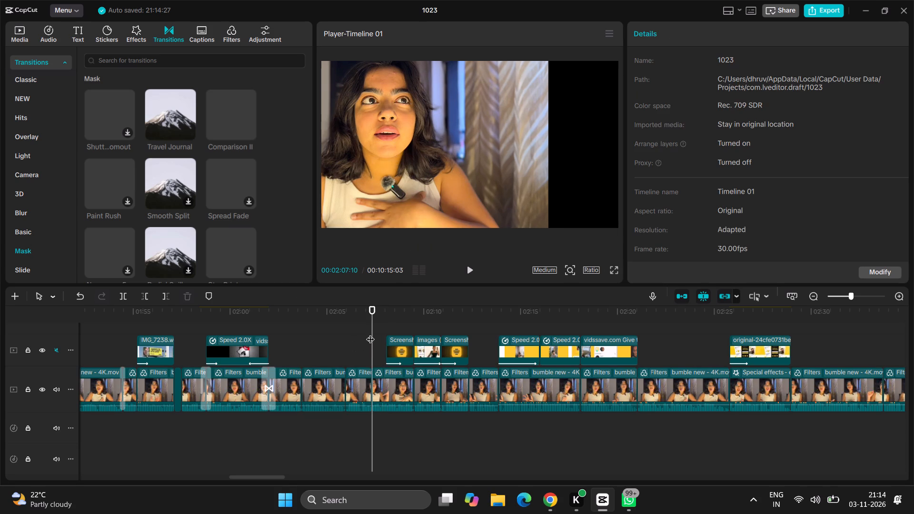
drag(370, 333, 357, 340)
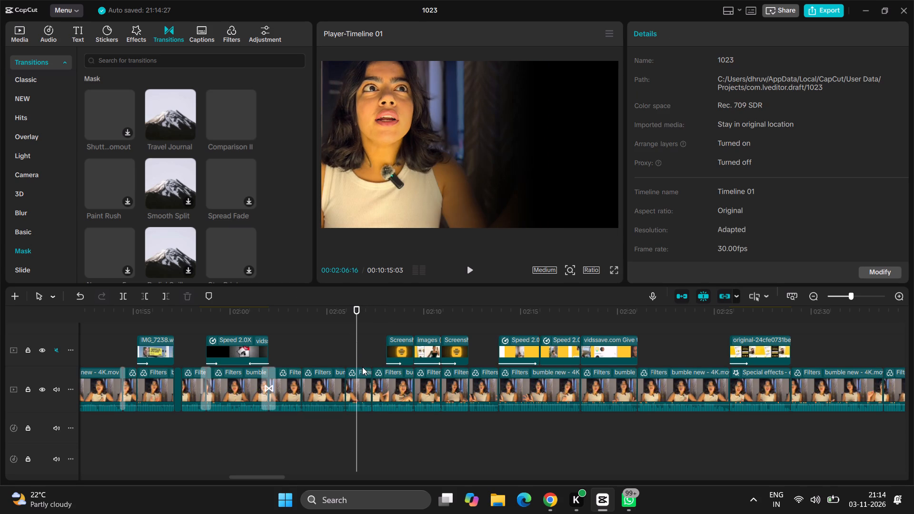
click(362, 367)
click(368, 395)
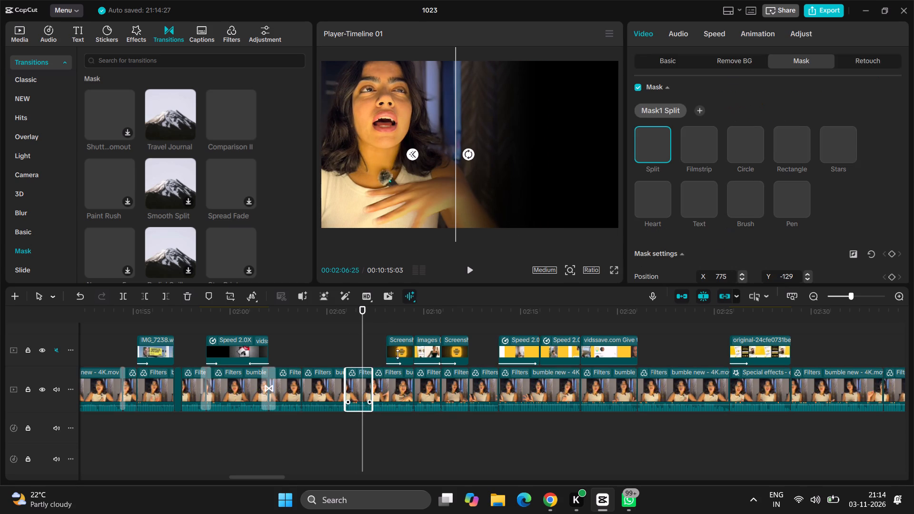
click(639, 89)
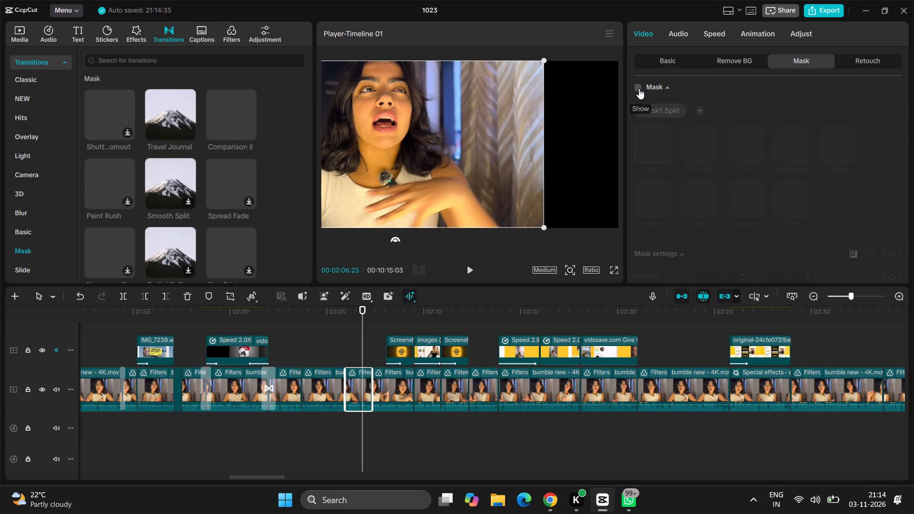
drag(497, 138, 586, 137)
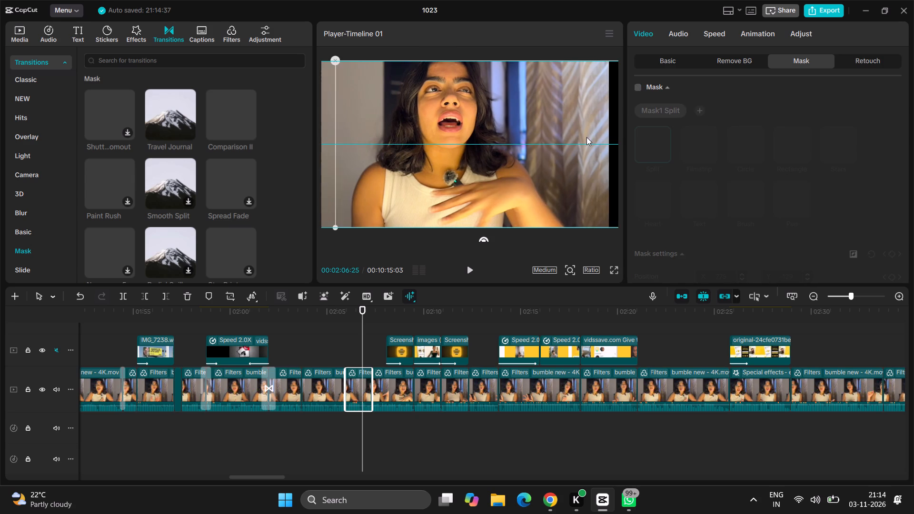
drag(586, 137, 570, 135)
key(space)
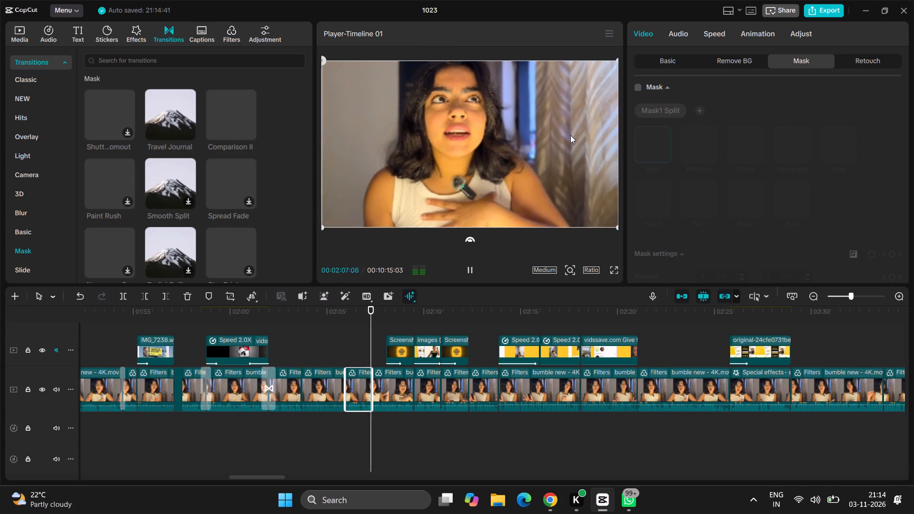
Turn the Split mask back on for the talking-head segment after the cut.
key(space)
click(392, 377)
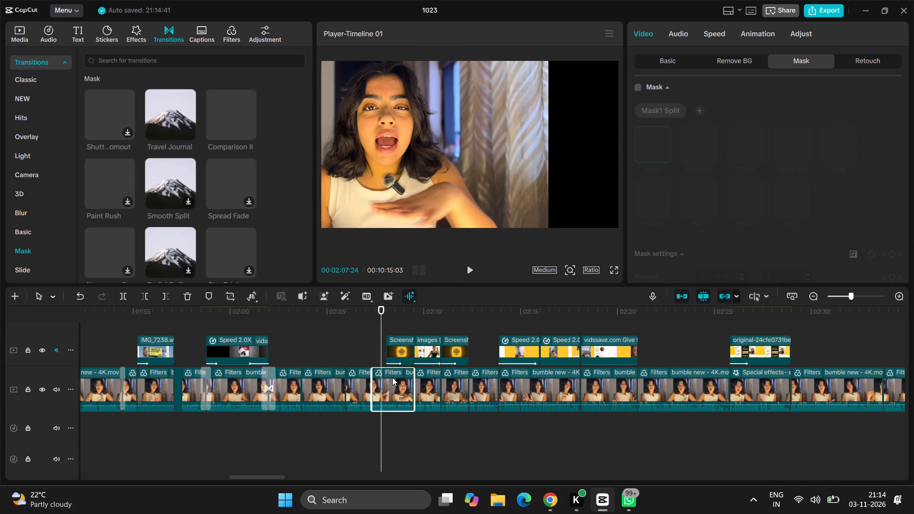
click(636, 88)
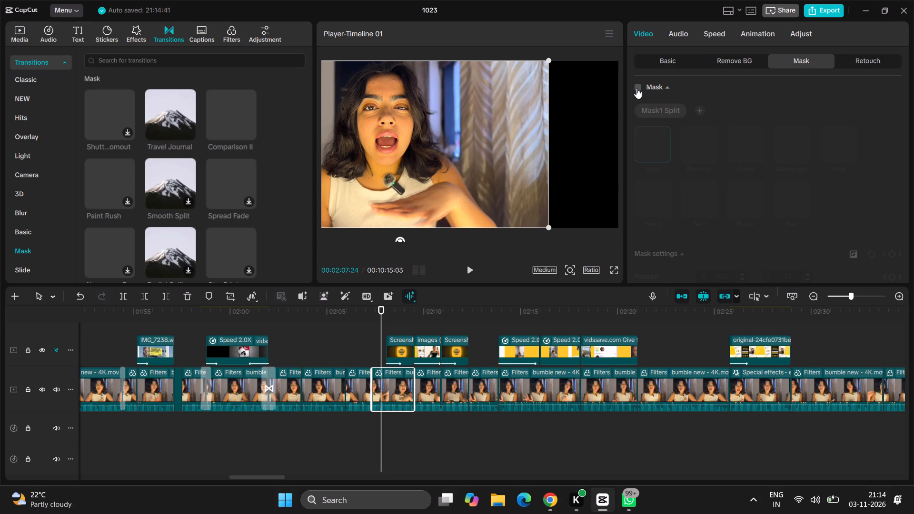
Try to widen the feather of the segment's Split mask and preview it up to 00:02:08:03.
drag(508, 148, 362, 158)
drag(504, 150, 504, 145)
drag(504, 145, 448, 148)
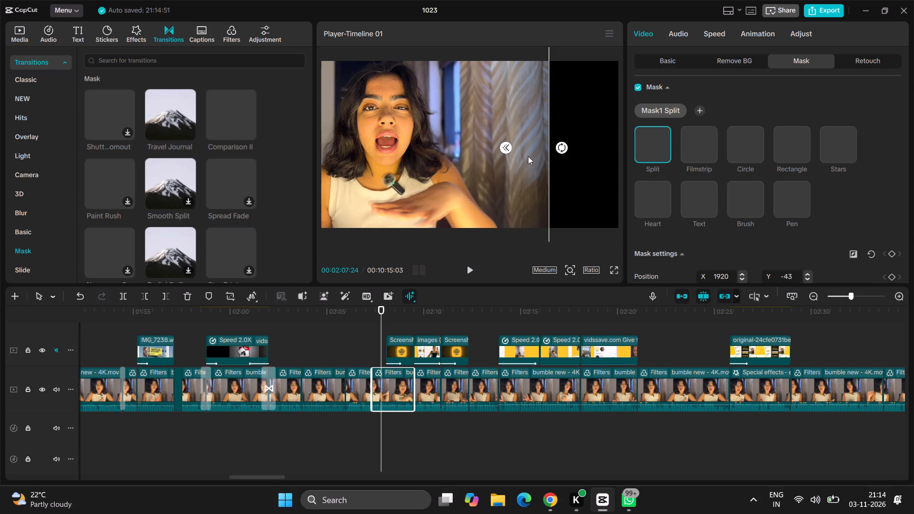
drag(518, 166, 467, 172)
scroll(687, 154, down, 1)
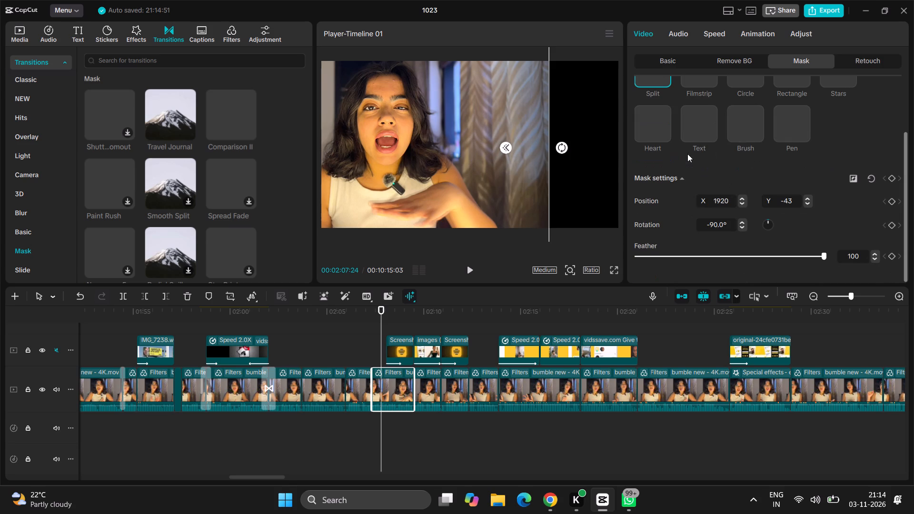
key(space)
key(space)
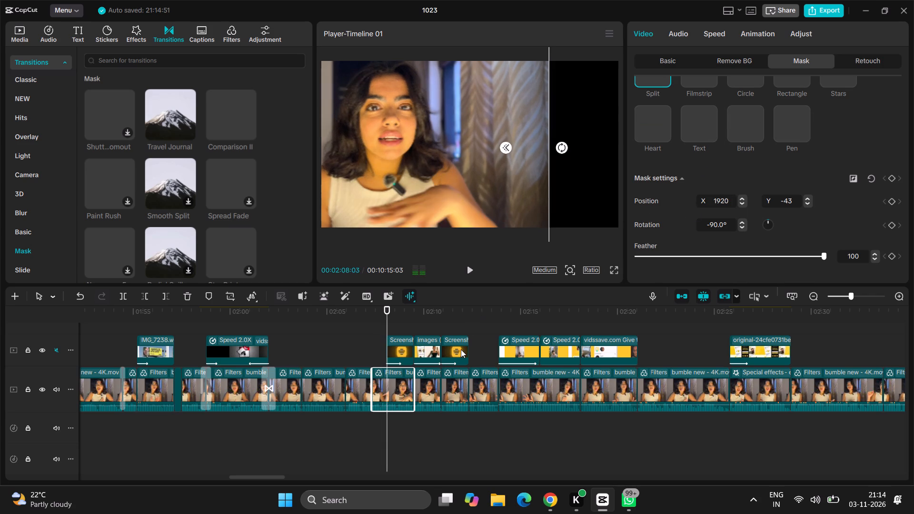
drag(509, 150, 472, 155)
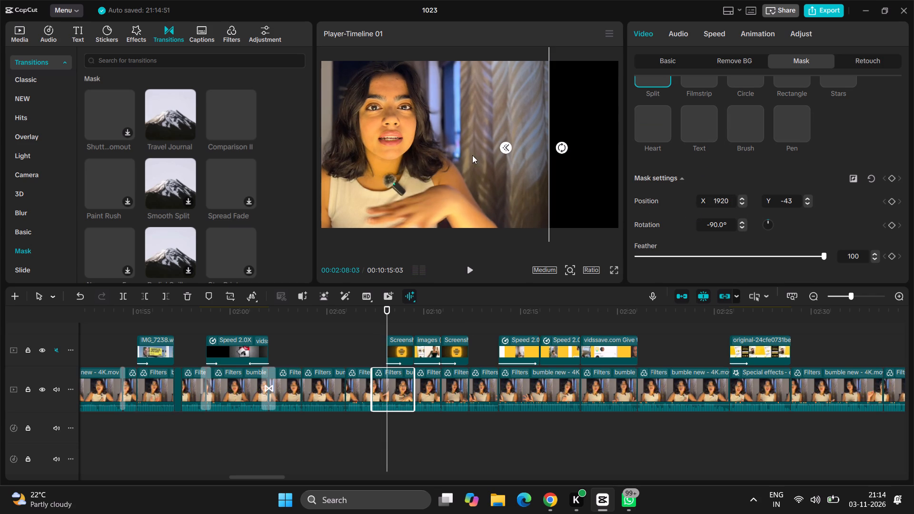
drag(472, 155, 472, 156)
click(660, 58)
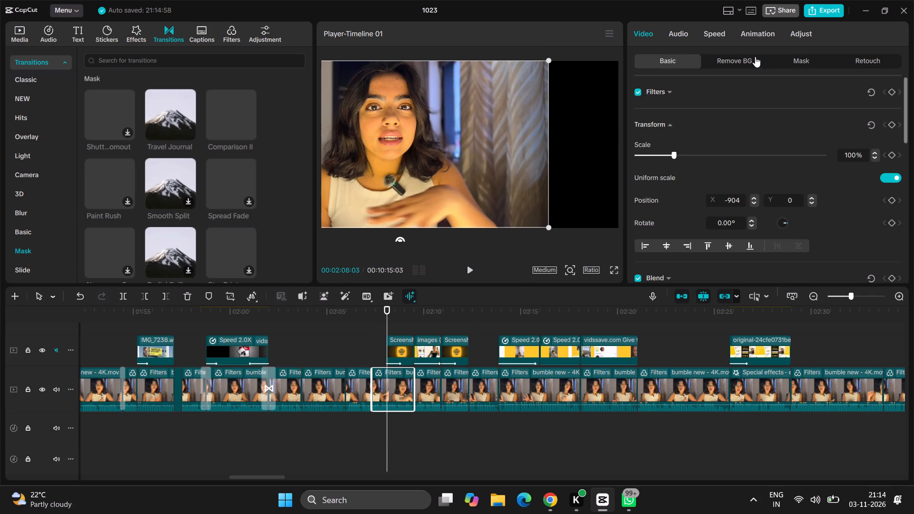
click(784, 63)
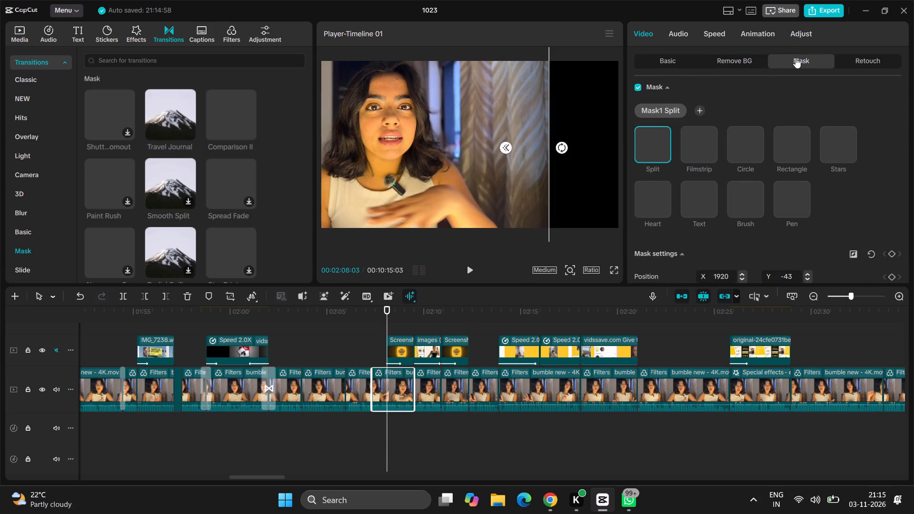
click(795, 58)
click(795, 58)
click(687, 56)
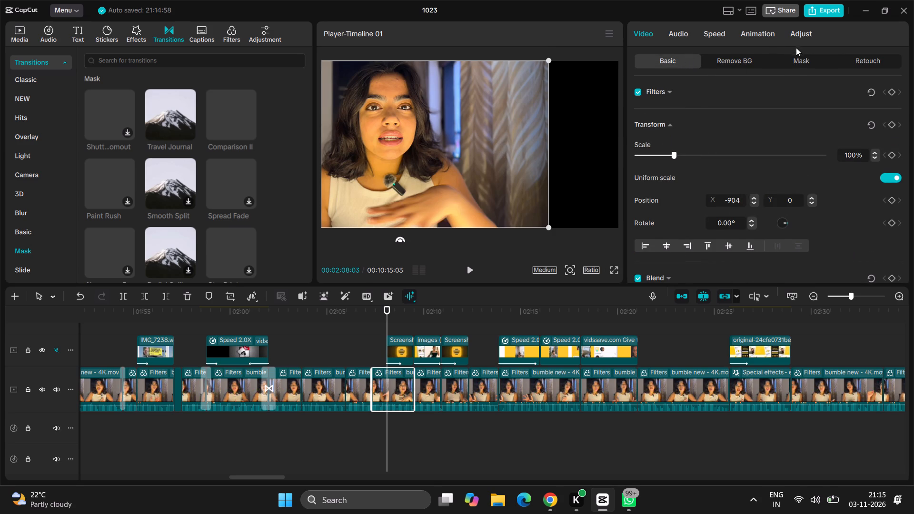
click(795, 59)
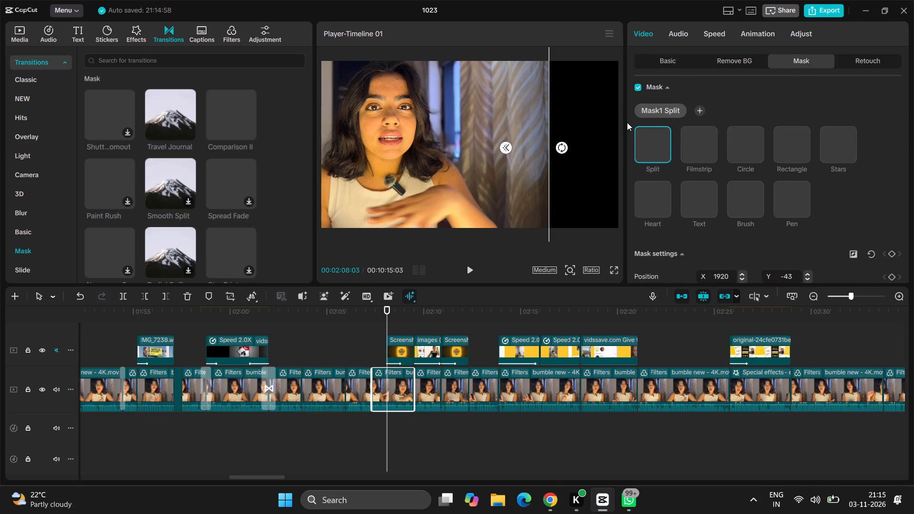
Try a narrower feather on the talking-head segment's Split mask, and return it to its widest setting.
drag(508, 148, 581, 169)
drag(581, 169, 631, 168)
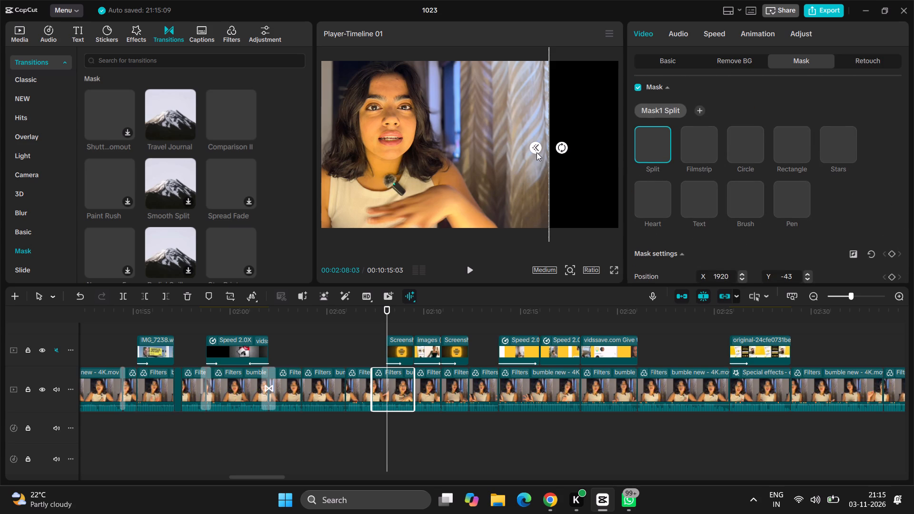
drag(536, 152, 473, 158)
Move the talking-head segment's Split mask line closer to the speaker, to about X 900, Y -79.
drag(529, 184, 495, 188)
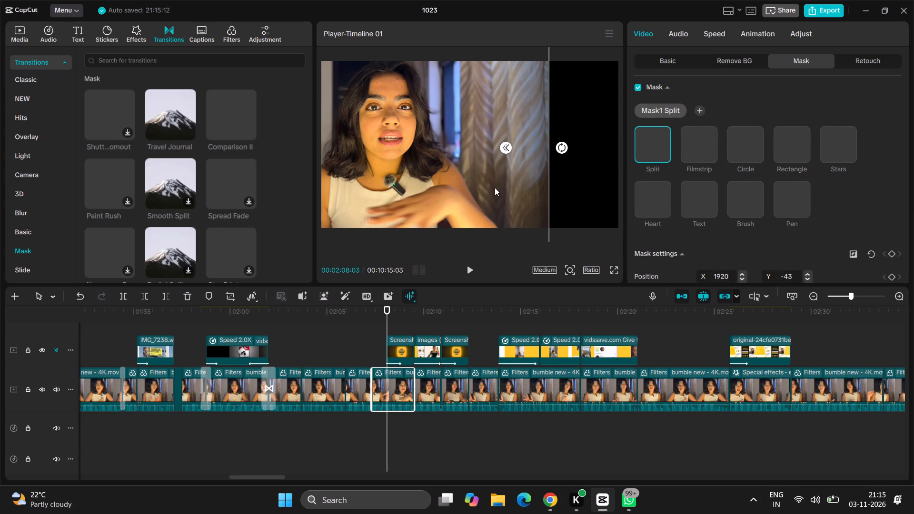
drag(495, 188, 566, 188)
drag(566, 188, 495, 190)
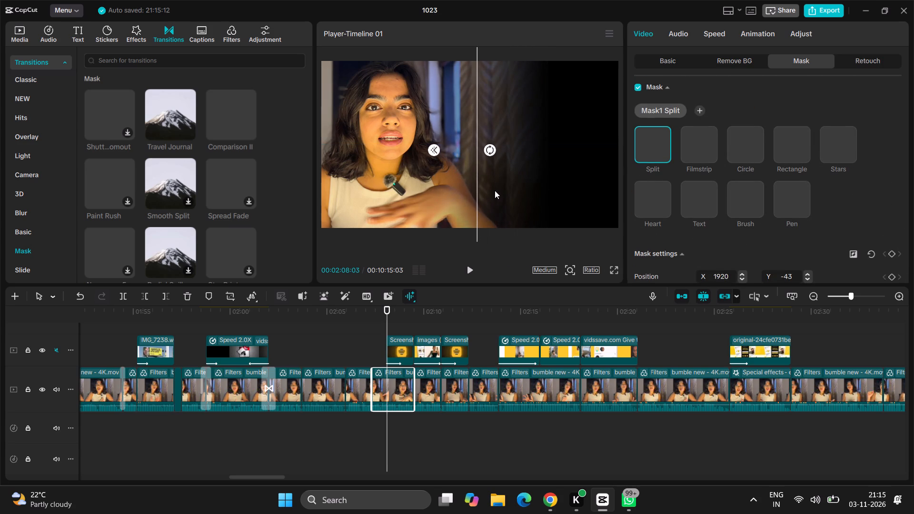
drag(495, 190, 488, 191)
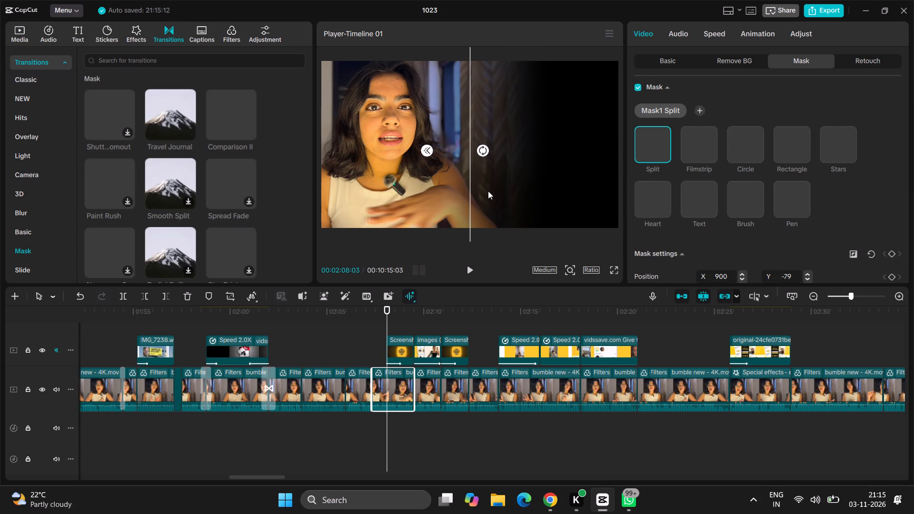
Import the WhatsApp Image JPEG dated 2026-11-03 from the Downloads folder into the project media.
key(ctrl+i)
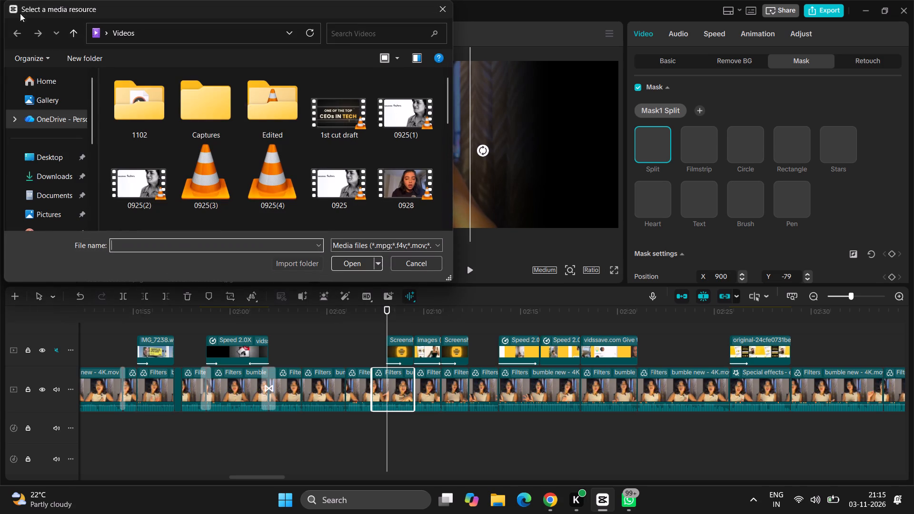
click(49, 180)
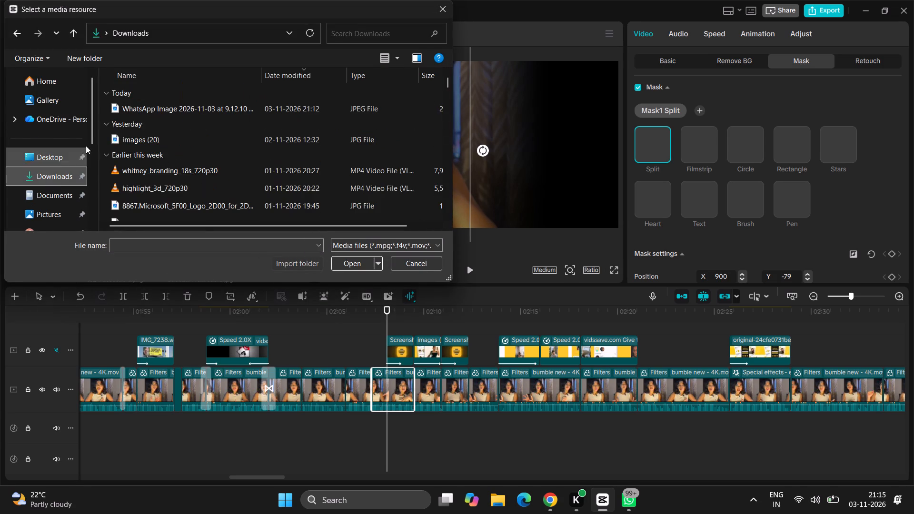
click(134, 113)
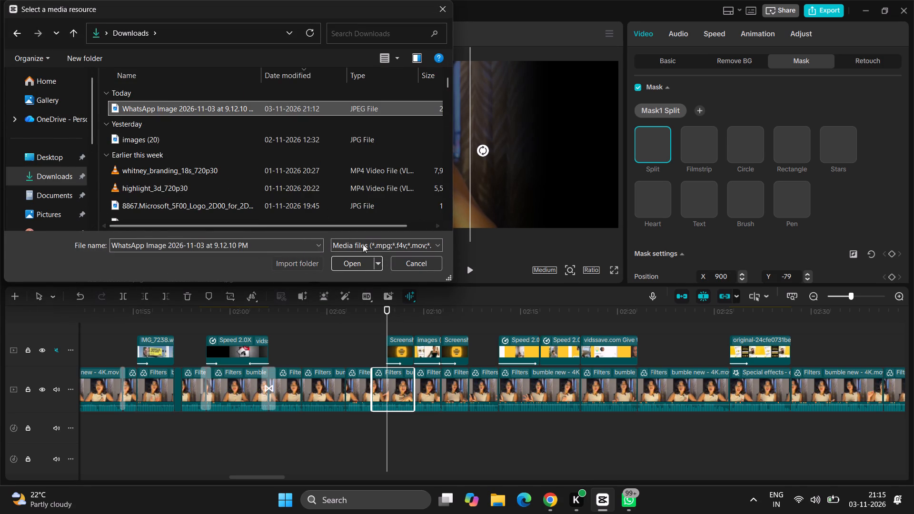
click(354, 270)
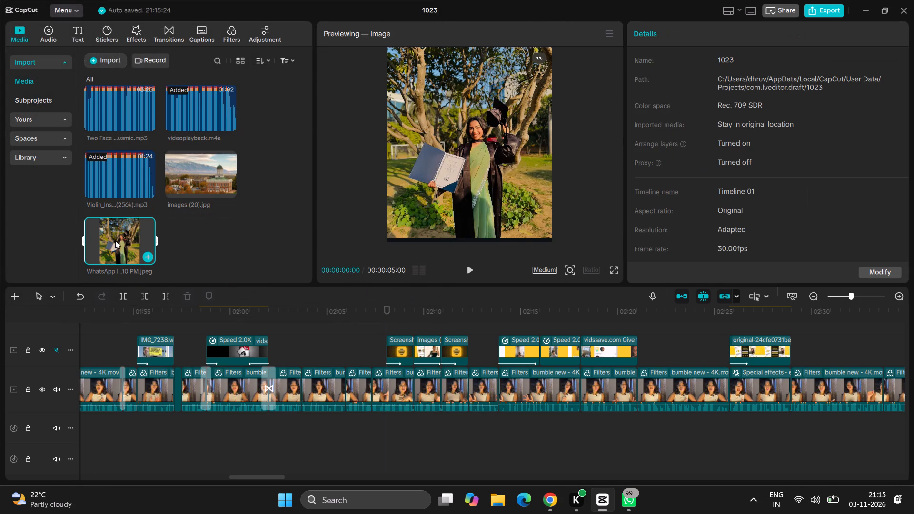
Replace the Screenshot overlay clip starting near 00:02:08 with the imported WhatsApp graduation photo.
drag(115, 240, 395, 343)
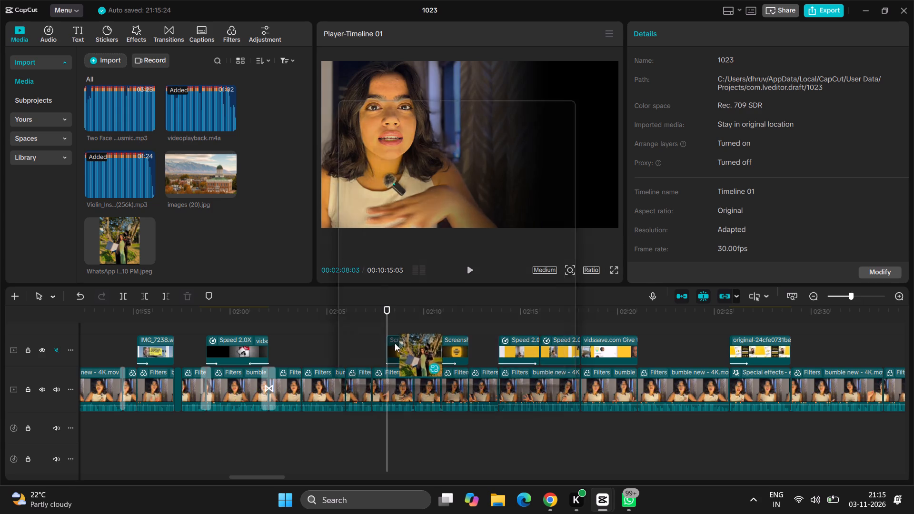
click(507, 372)
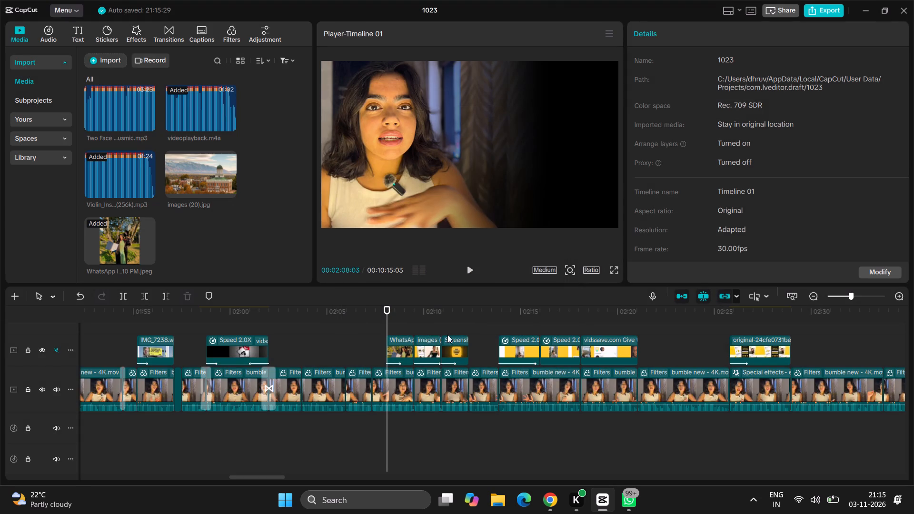
Extend the start of the graduation photo overlay back to the cut at 00:02:07:10.
click(399, 347)
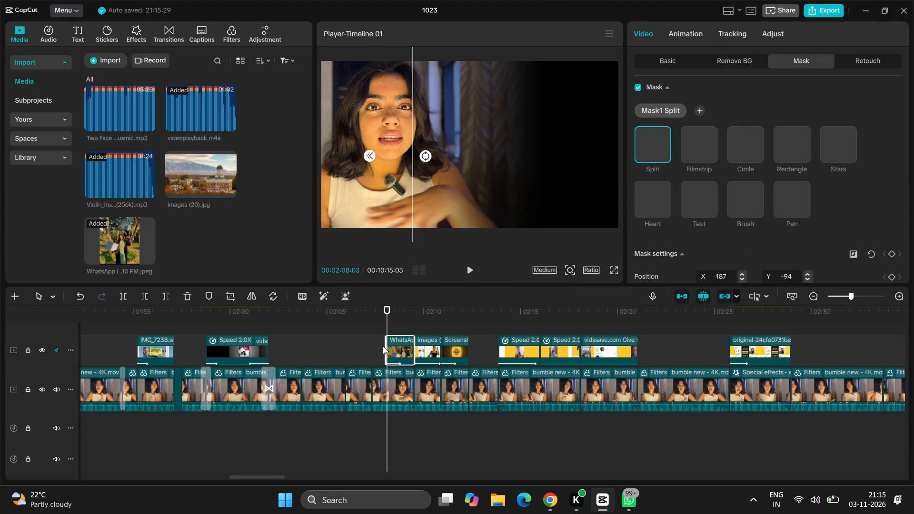
drag(386, 347, 376, 349)
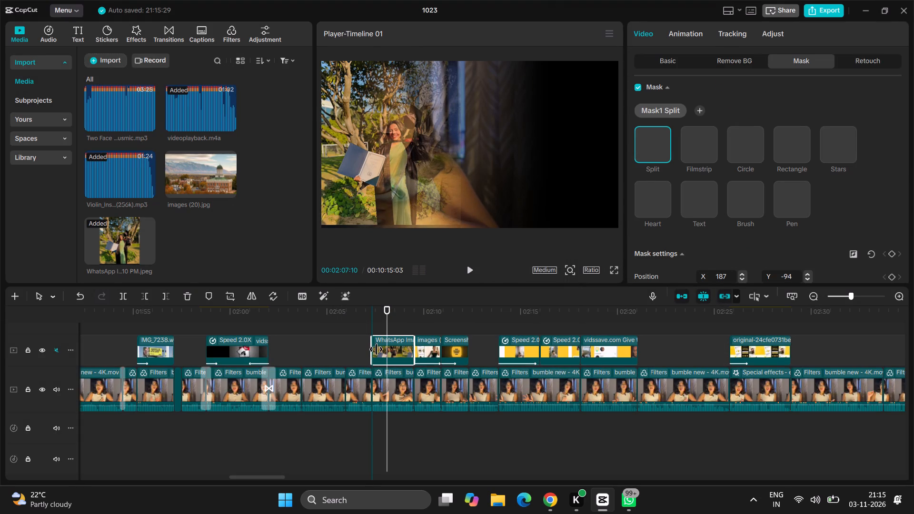
drag(376, 349, 377, 349)
Move the graduation photo to the right side of the video frame, at about X 1156, Y 0, checking at 00:02:08:05.
click(388, 318)
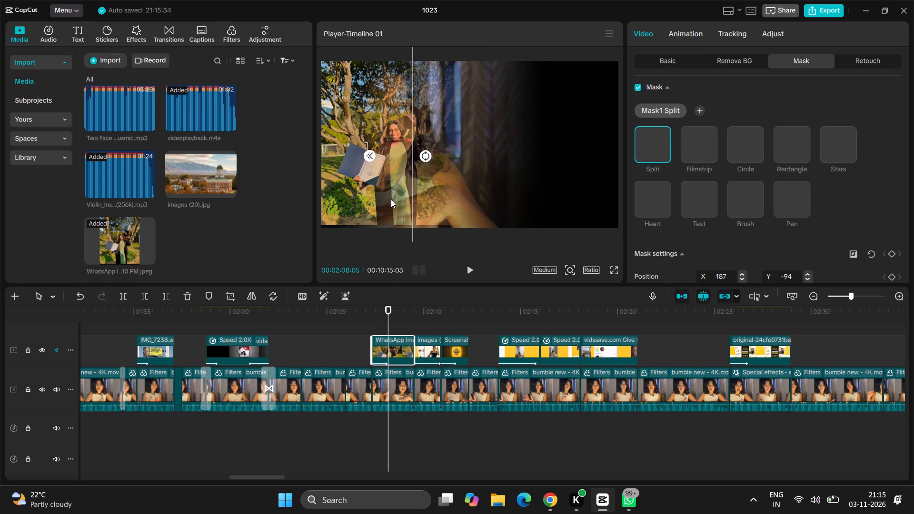
drag(390, 199, 373, 205)
drag(373, 205, 447, 201)
click(660, 67)
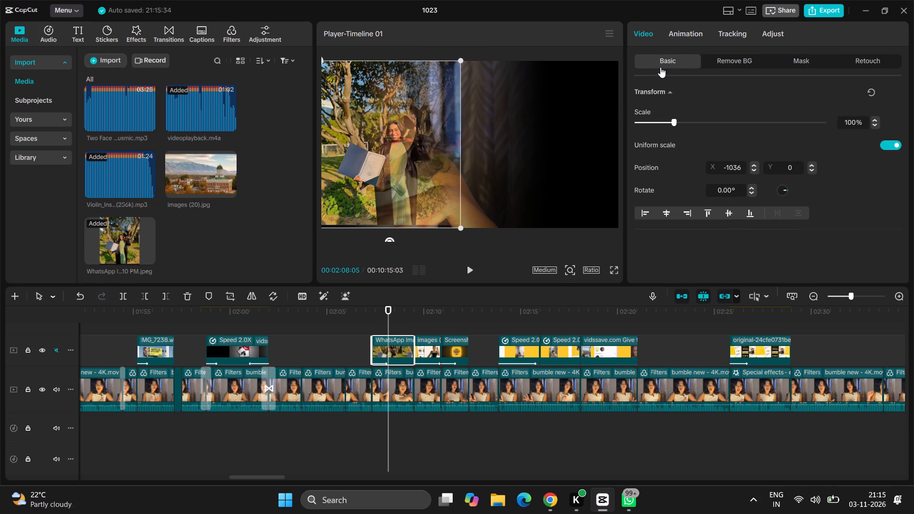
drag(392, 132, 548, 133)
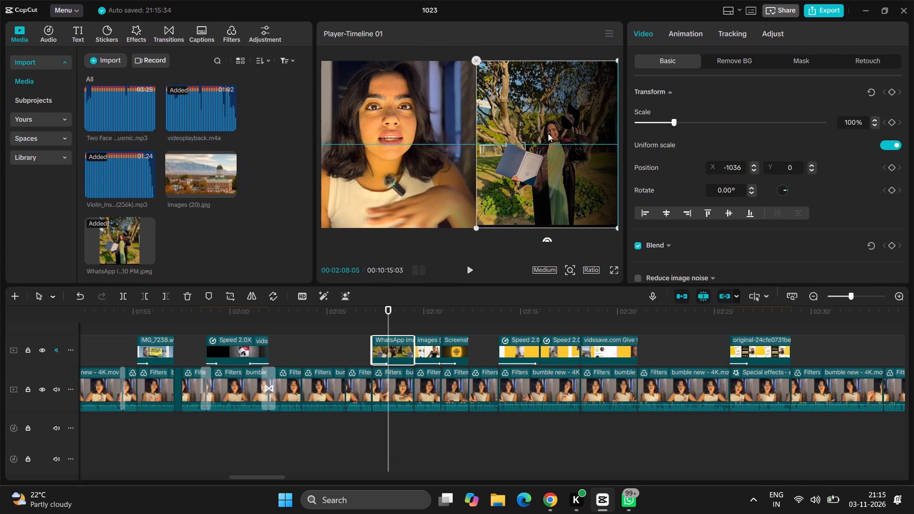
drag(548, 133, 562, 131)
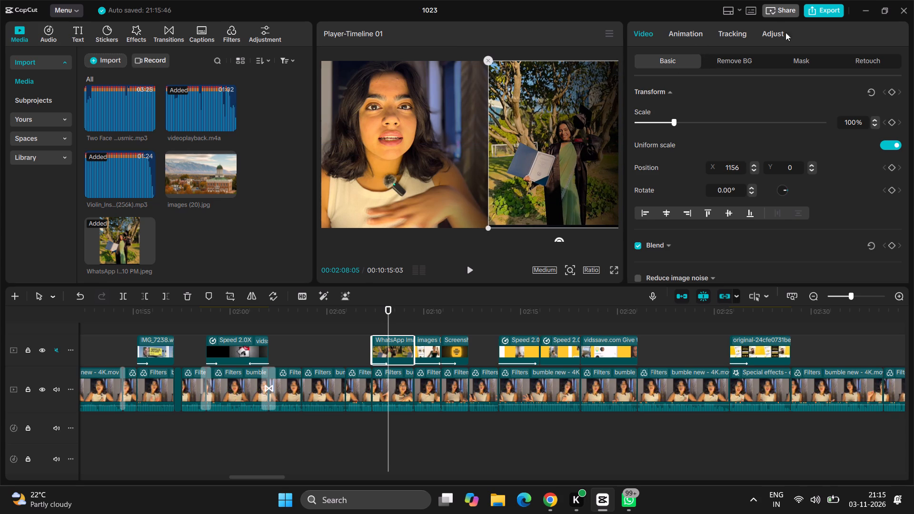
Rotate the graduation photo's Split mask about half a turn so it fades the side facing the speaker, keeping its line vertical.
click(794, 56)
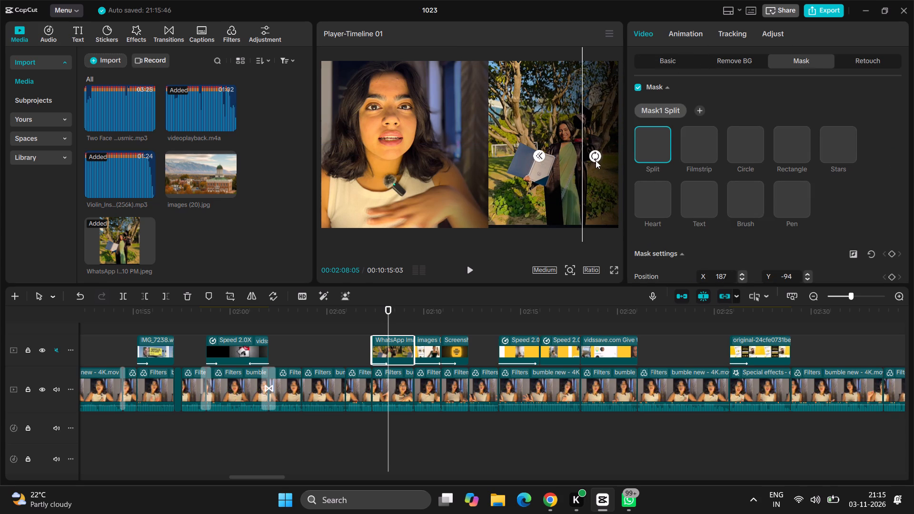
drag(596, 158, 543, 151)
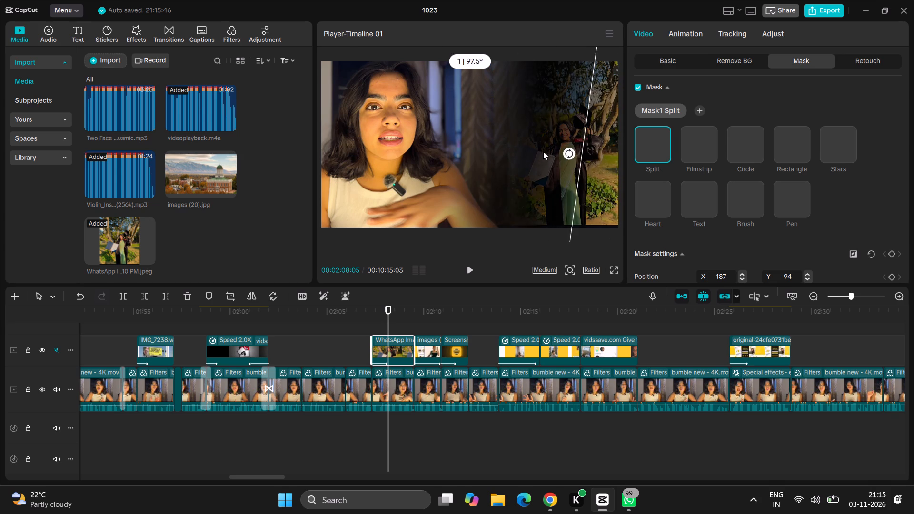
drag(543, 151, 547, 154)
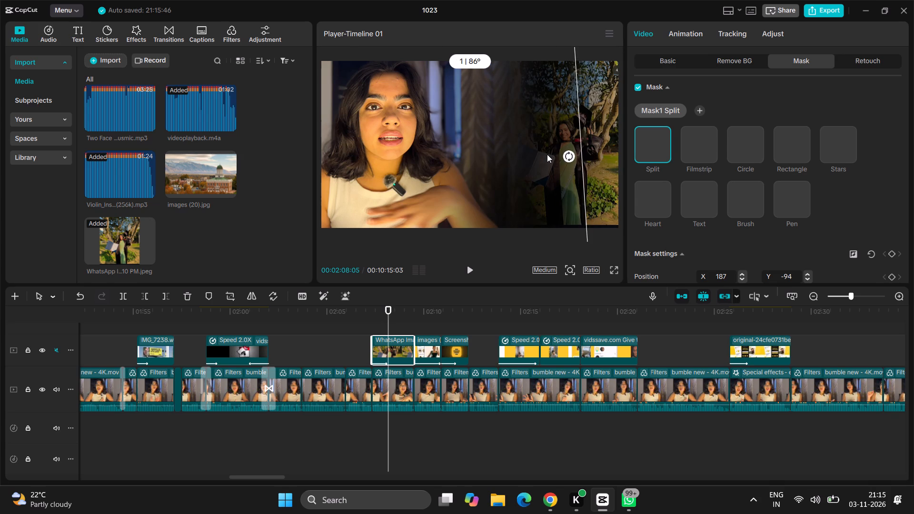
drag(547, 154, 546, 153)
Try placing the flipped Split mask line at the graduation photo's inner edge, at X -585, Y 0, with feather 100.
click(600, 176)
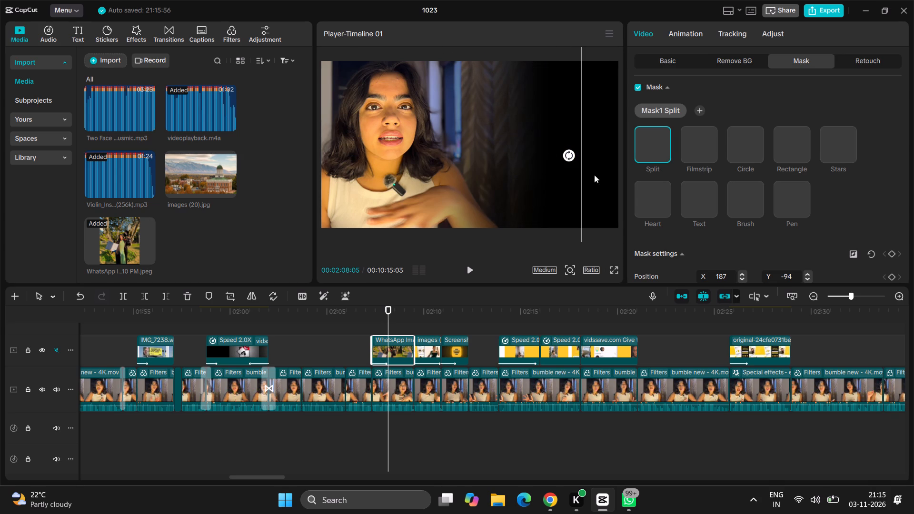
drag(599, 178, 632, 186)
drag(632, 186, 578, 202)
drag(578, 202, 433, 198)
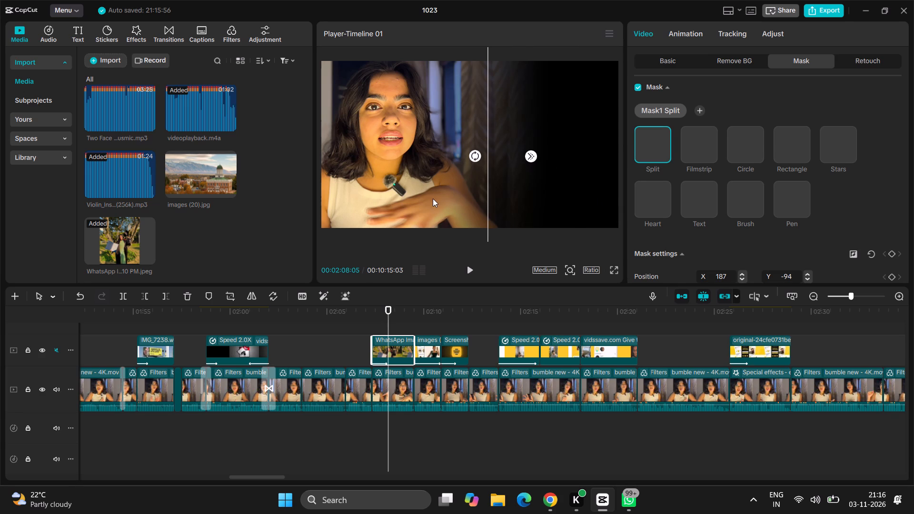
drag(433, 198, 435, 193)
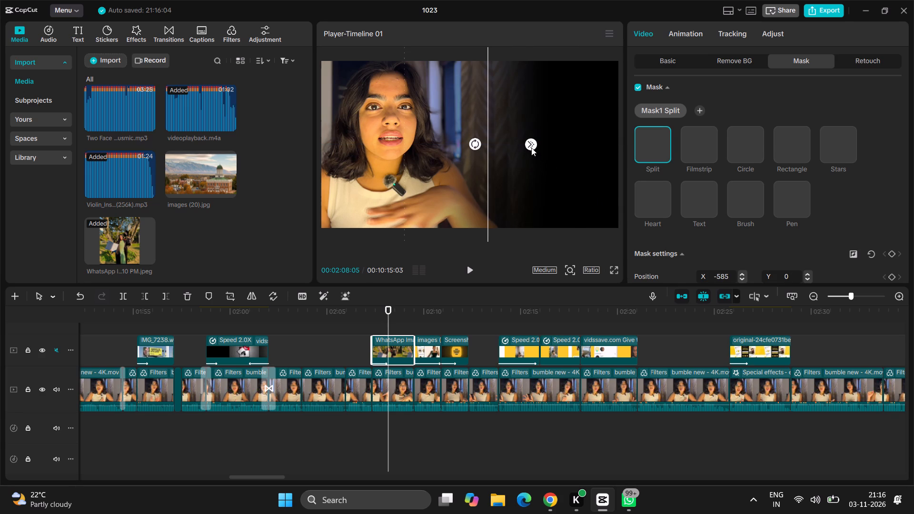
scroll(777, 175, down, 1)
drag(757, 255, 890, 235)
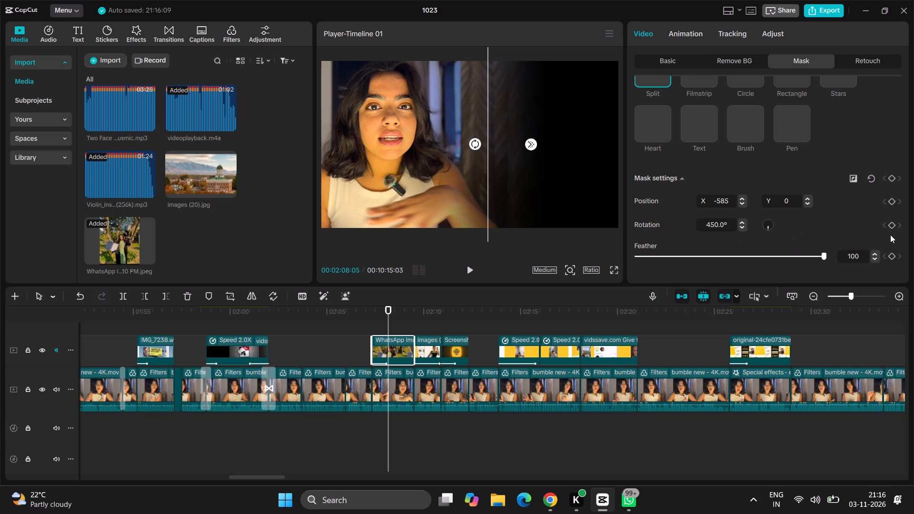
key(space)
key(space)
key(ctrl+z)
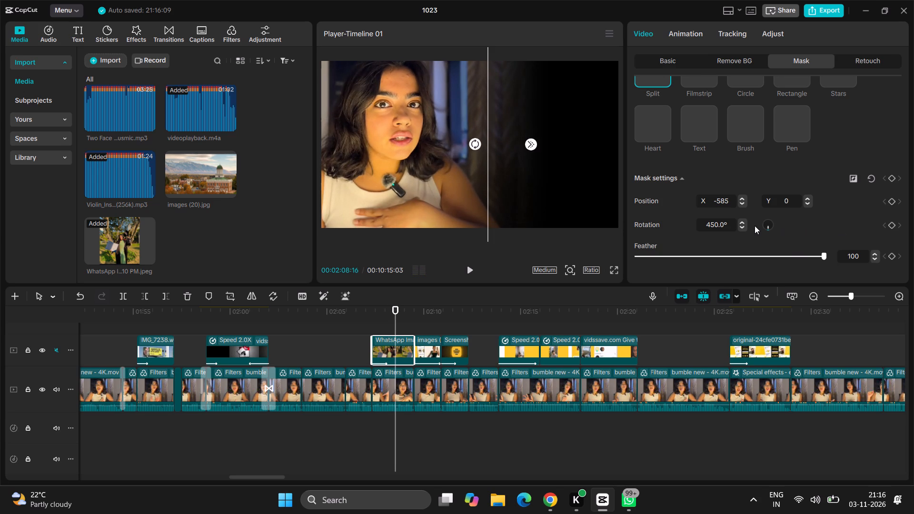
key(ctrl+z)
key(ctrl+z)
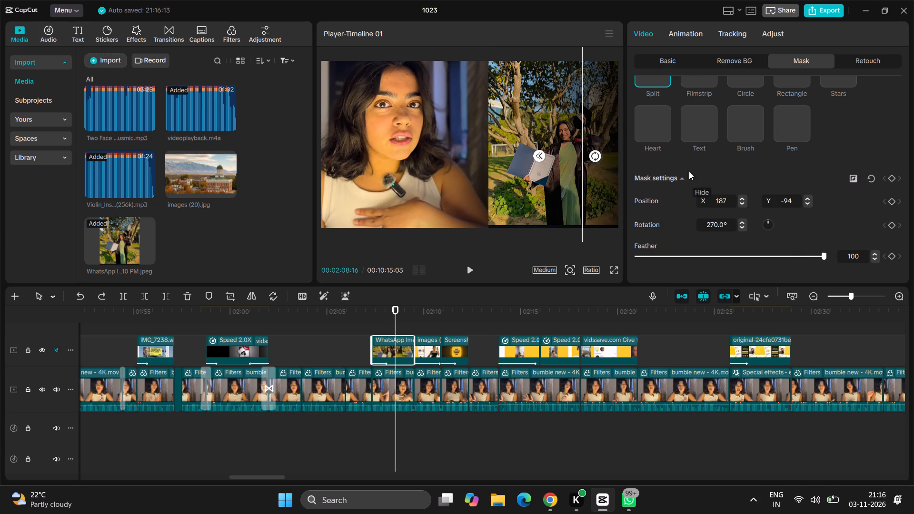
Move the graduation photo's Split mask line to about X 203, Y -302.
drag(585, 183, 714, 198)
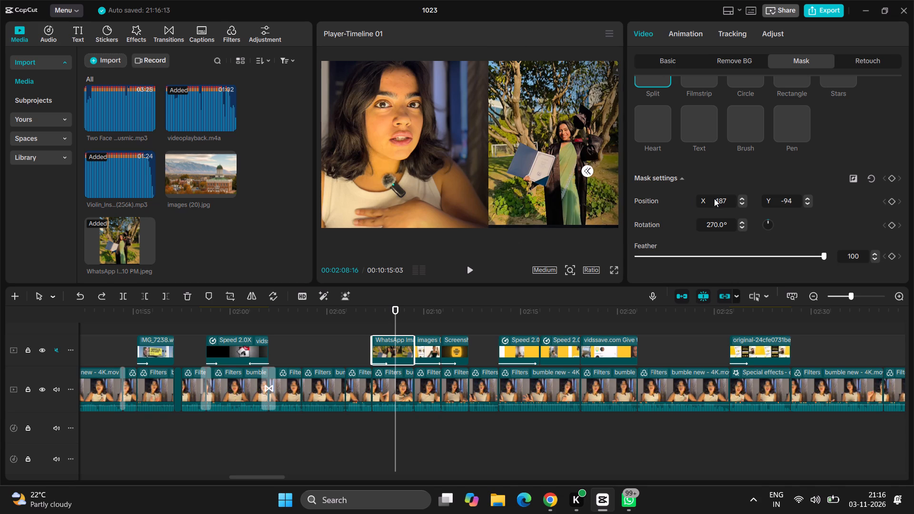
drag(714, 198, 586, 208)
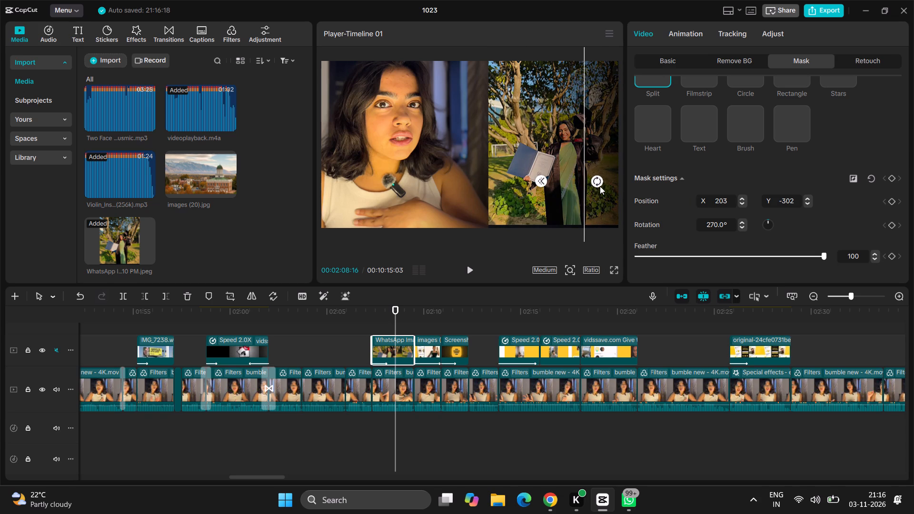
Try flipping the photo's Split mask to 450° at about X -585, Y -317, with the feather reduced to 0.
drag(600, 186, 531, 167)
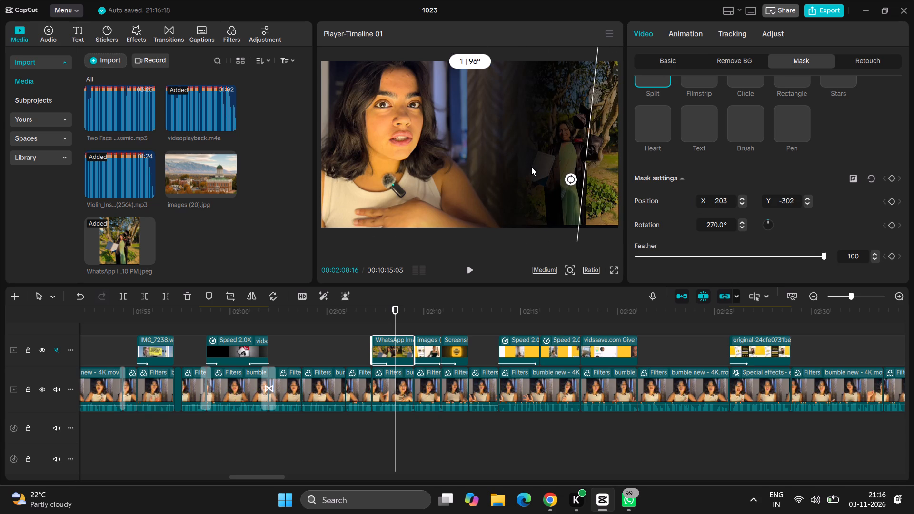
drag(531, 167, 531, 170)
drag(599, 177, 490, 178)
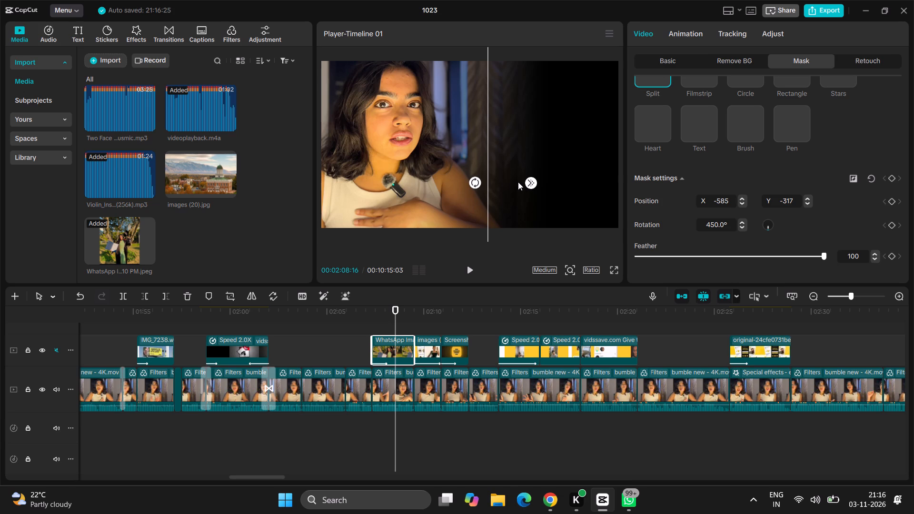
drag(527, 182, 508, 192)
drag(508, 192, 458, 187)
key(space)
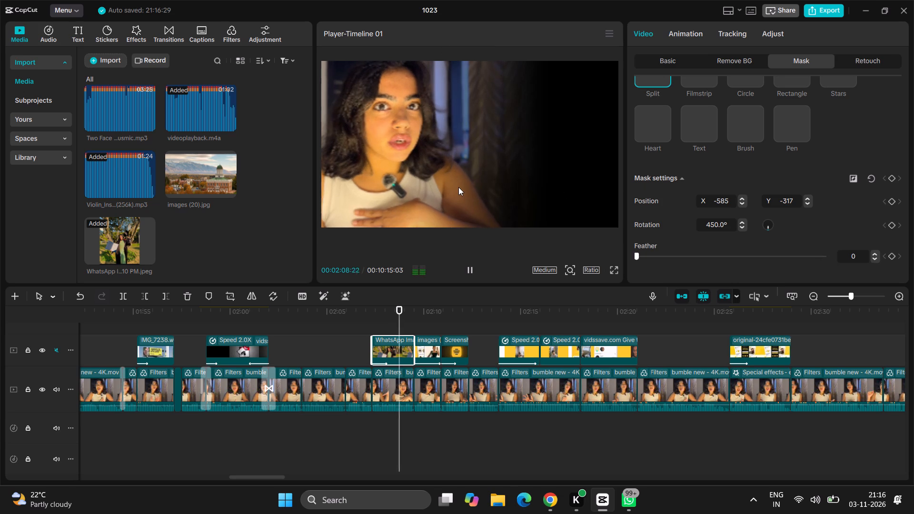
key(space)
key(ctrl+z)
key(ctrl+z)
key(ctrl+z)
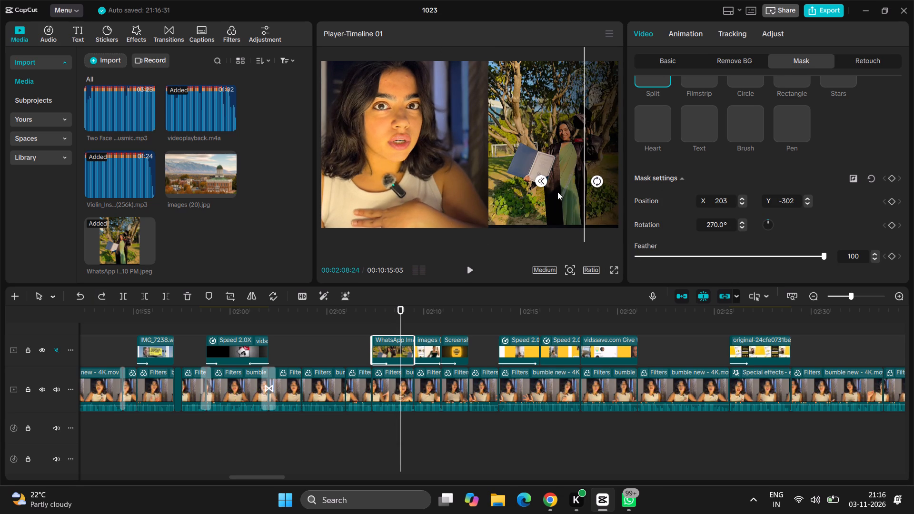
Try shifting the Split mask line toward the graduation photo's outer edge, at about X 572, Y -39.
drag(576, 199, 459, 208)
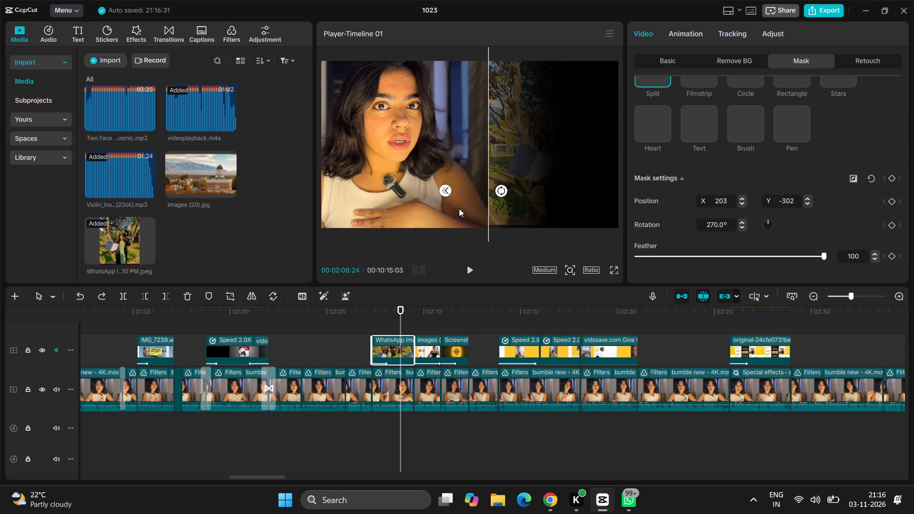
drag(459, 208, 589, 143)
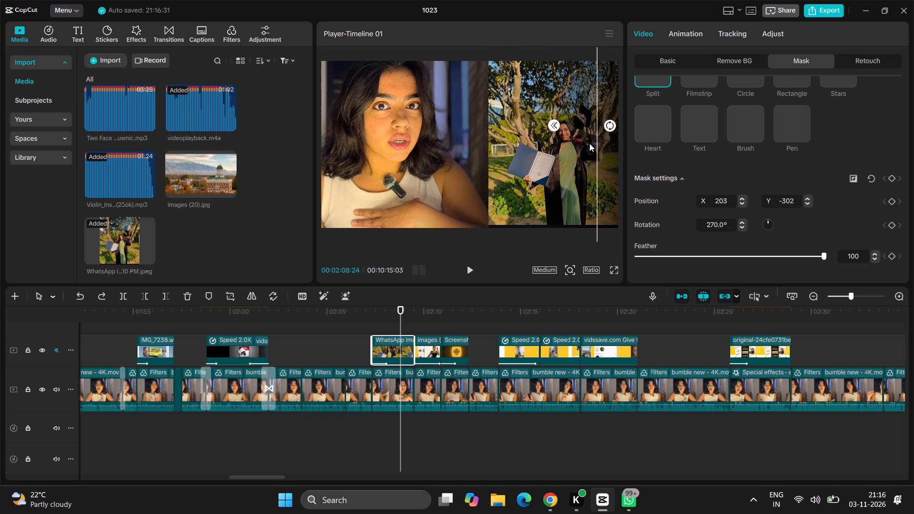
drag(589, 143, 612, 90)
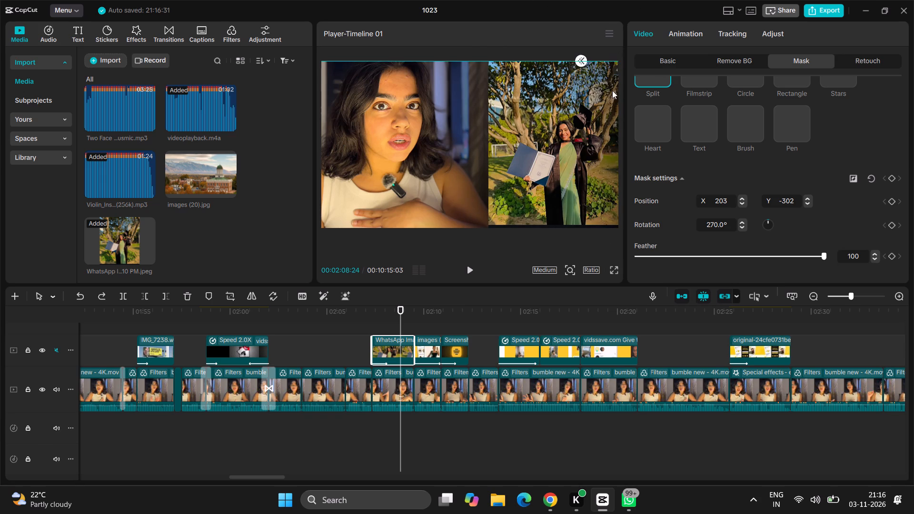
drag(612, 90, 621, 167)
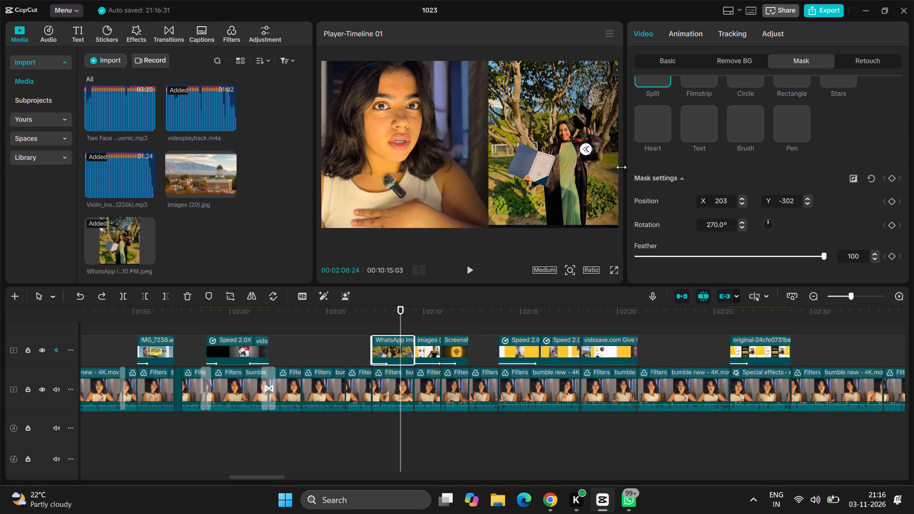
Remove the graduation photo's existing mask and apply a fresh Split mask in its place.
scroll(688, 175, up, 1)
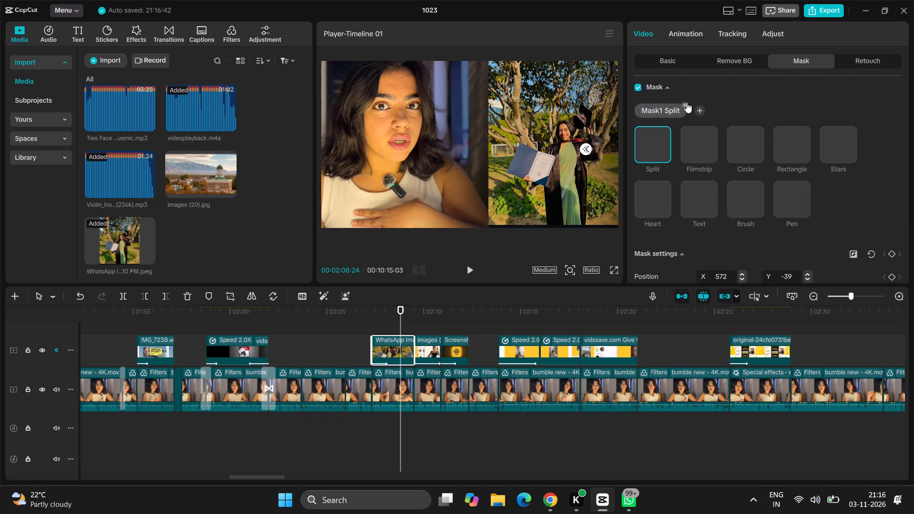
click(685, 107)
click(669, 110)
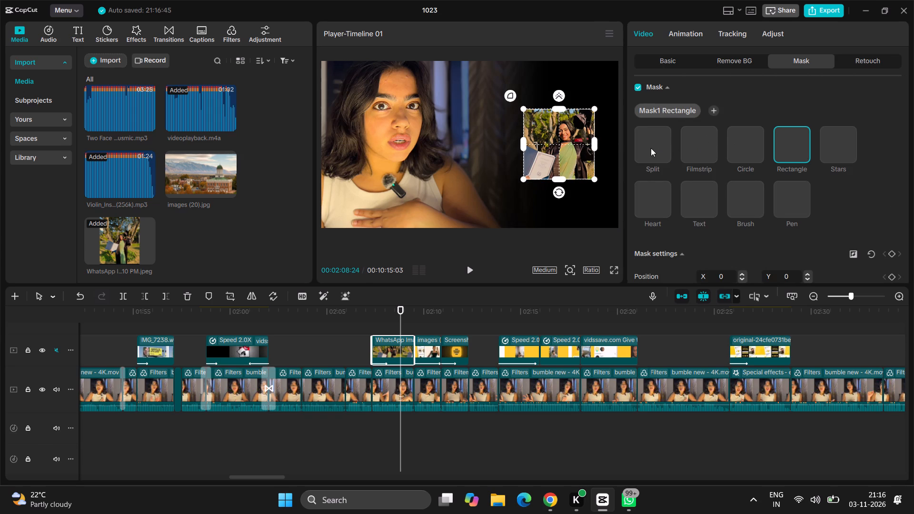
click(651, 148)
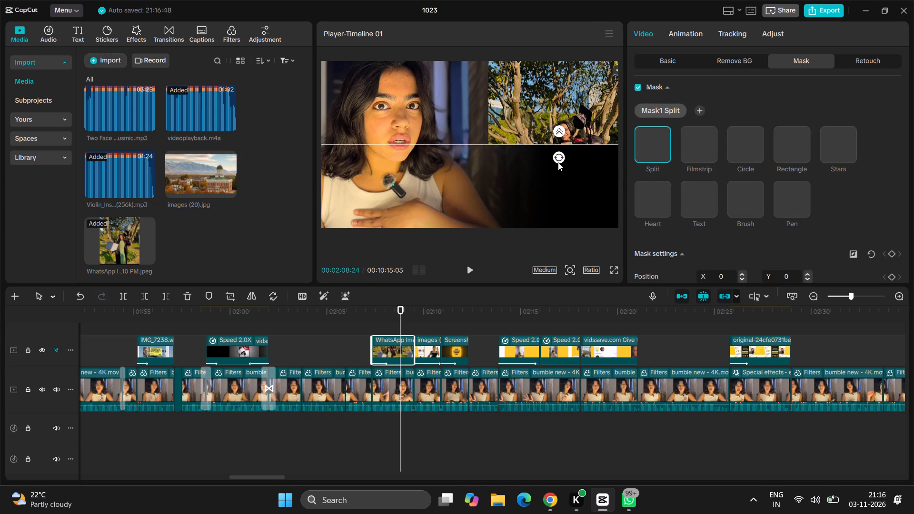
Rotate the new Split mask to 90° so its line is vertical and the side facing the speaker is hidden.
click(558, 162)
drag(558, 162, 527, 140)
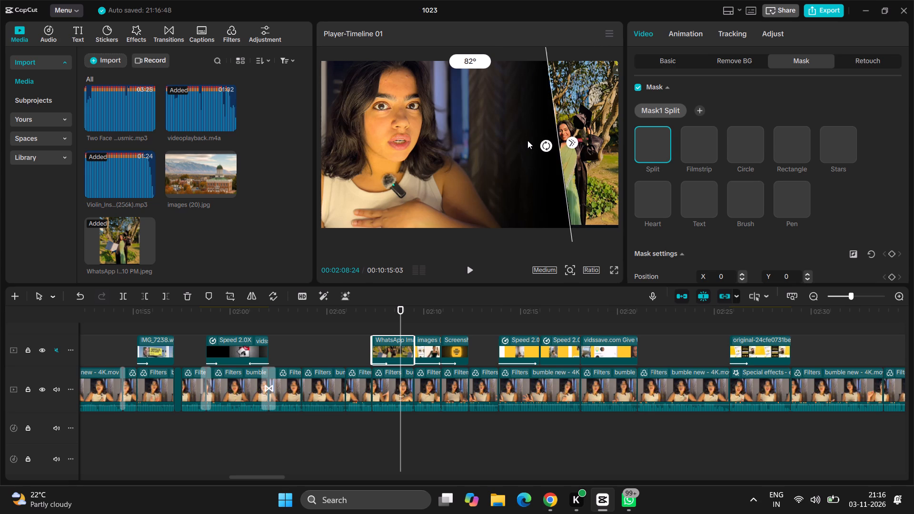
drag(527, 140, 528, 138)
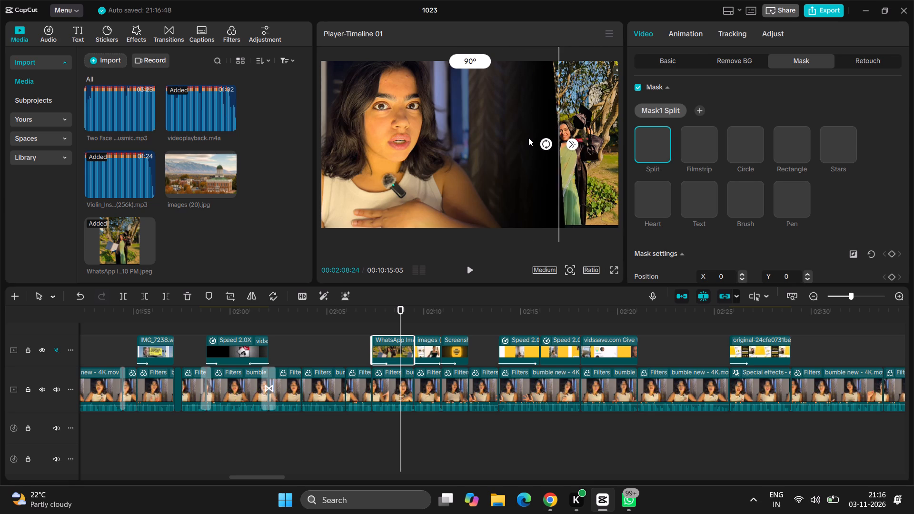
drag(528, 138, 529, 137)
click(529, 137)
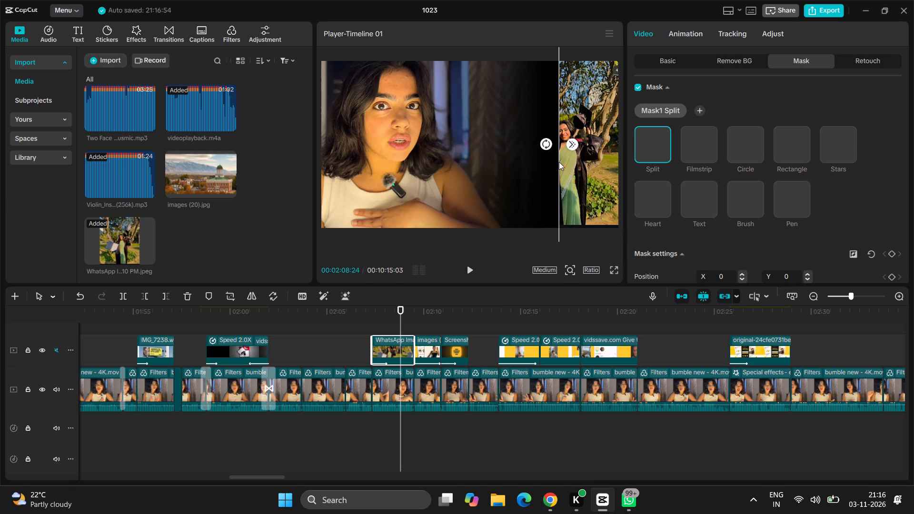
Move the Split mask line to the photo edge beside the speaker, at X -585, Y 0, with a wide feather, and preview it.
drag(559, 162, 480, 159)
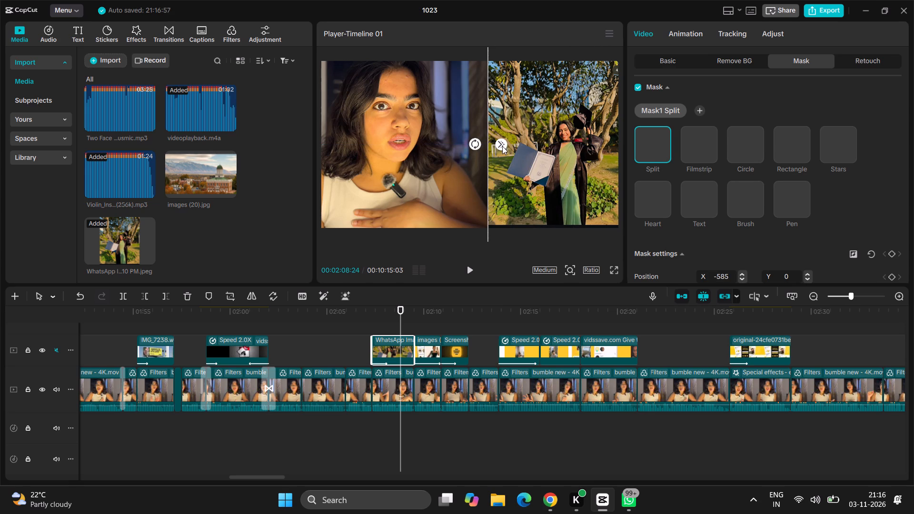
drag(502, 146, 595, 136)
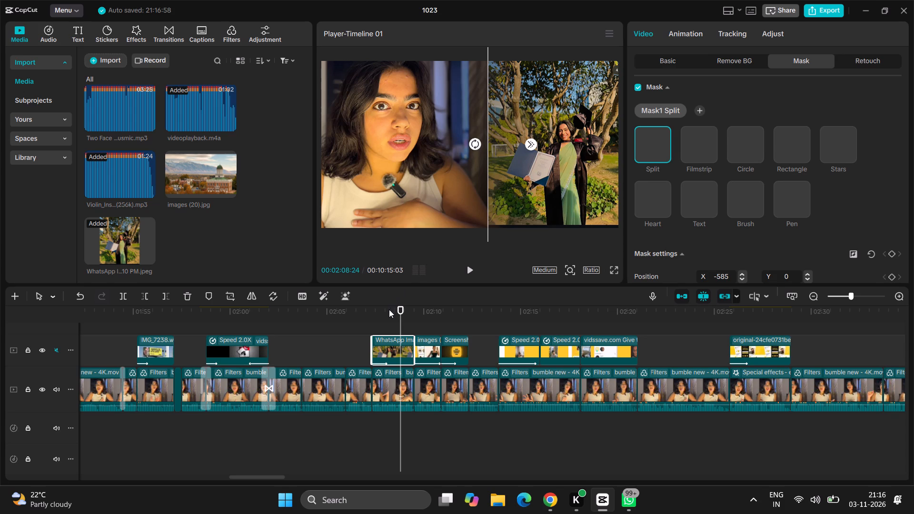
click(389, 309)
drag(389, 309, 347, 317)
key(space)
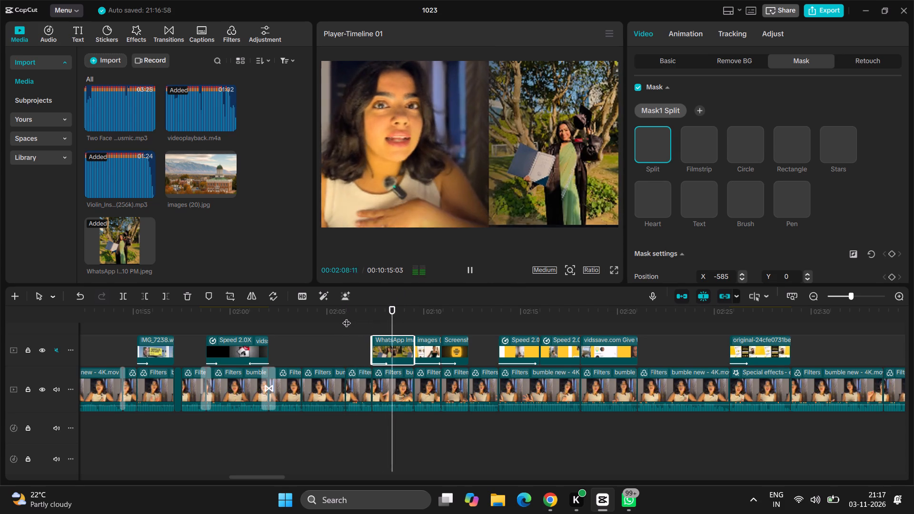
key(space)
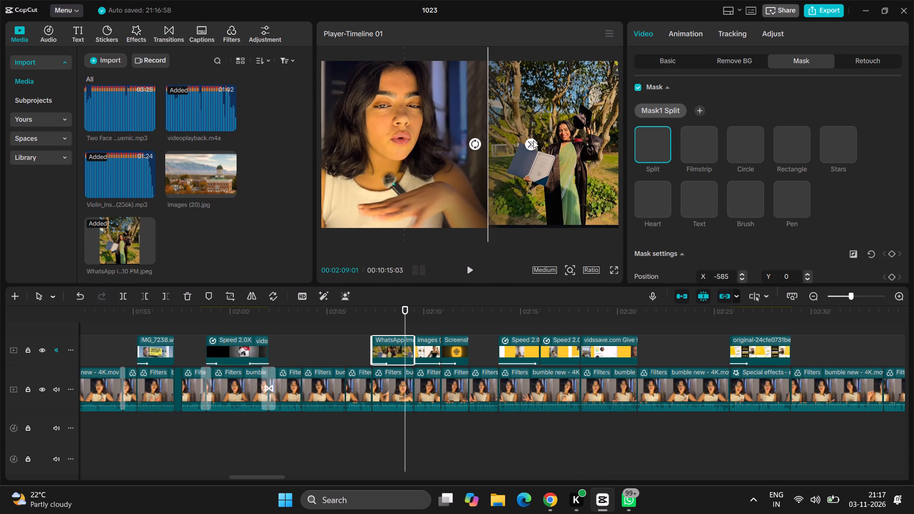
Shift the feathered Split mask line further into the graduation photo, to about X -122, Y 0, and play back the blend.
drag(532, 138, 564, 138)
drag(509, 152, 506, 180)
drag(506, 180, 552, 178)
drag(492, 175, 527, 178)
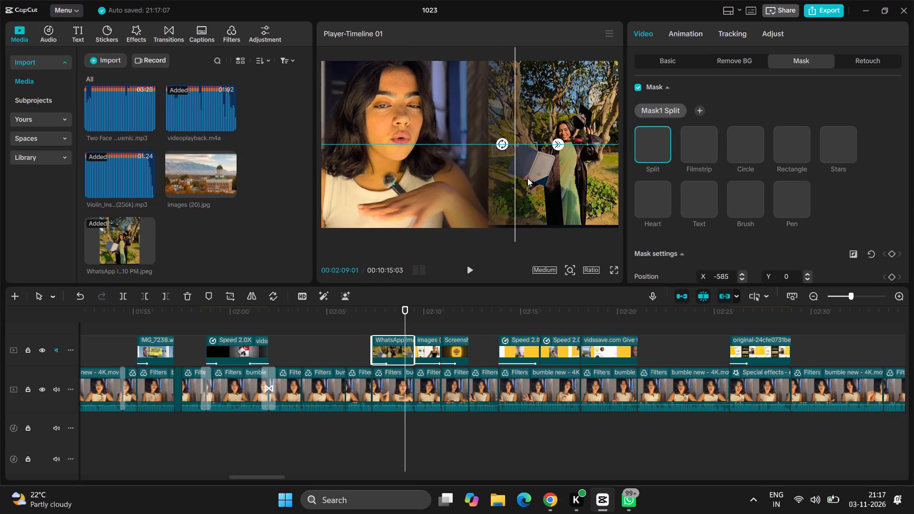
drag(527, 178, 548, 177)
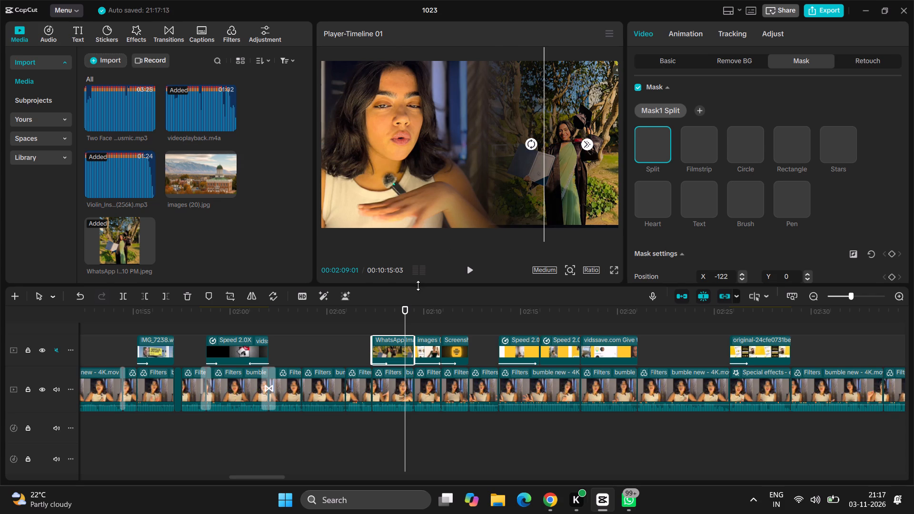
drag(404, 314, 357, 320)
key(space)
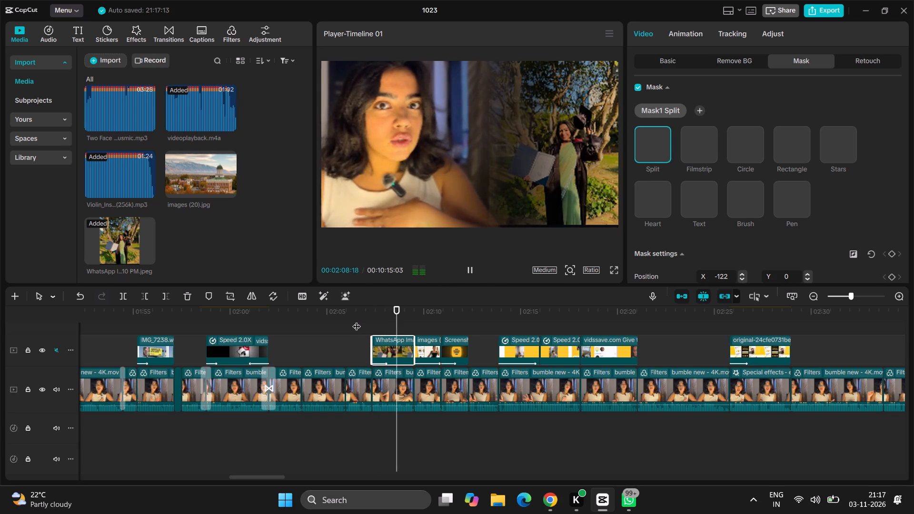
key(space)
key(space)
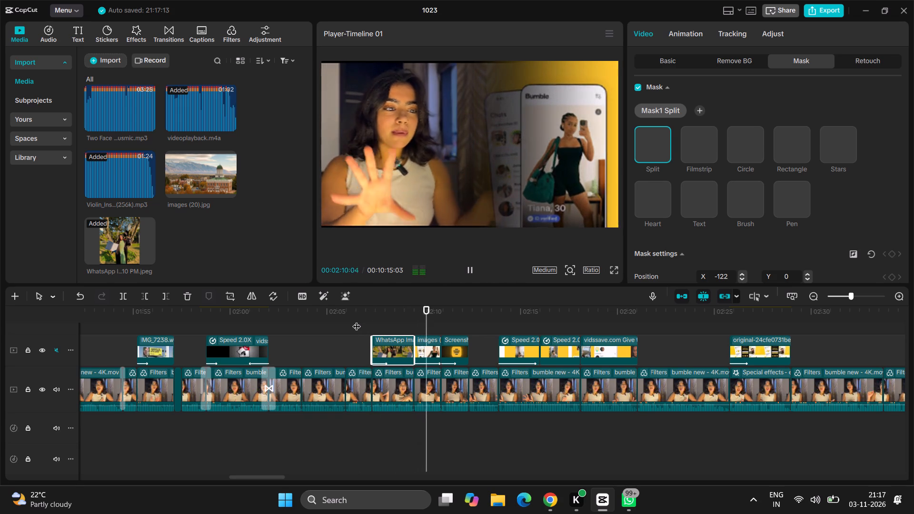
key(space)
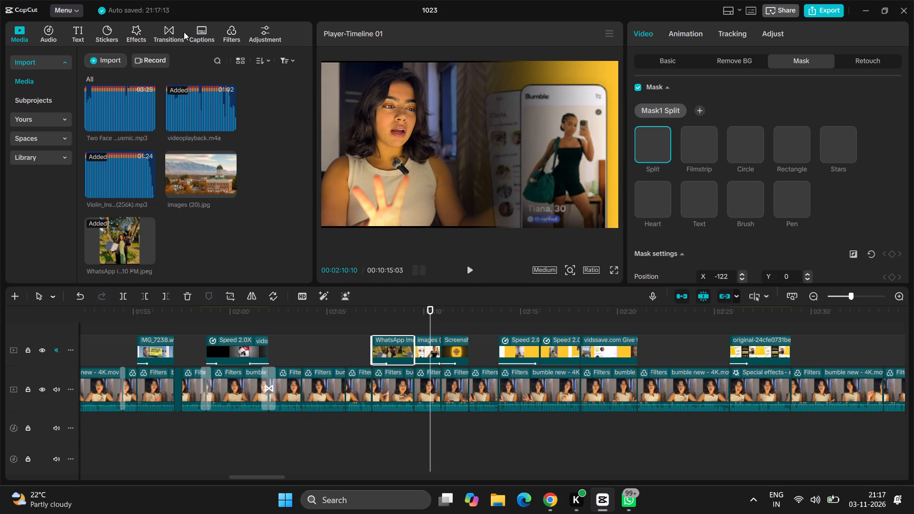
Add the Comparison II mask transition between the graduation photo and the next image overlay, and play it back.
click(168, 32)
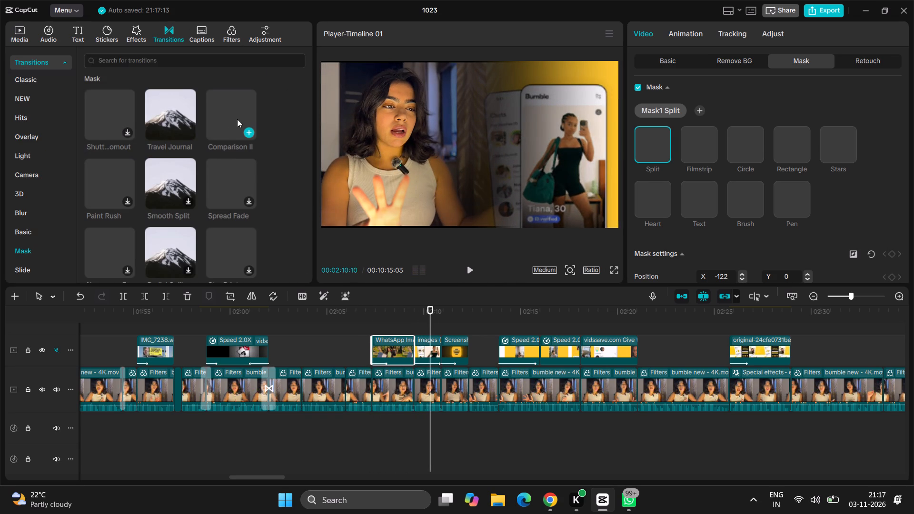
drag(242, 133, 406, 346)
click(397, 317)
key(space)
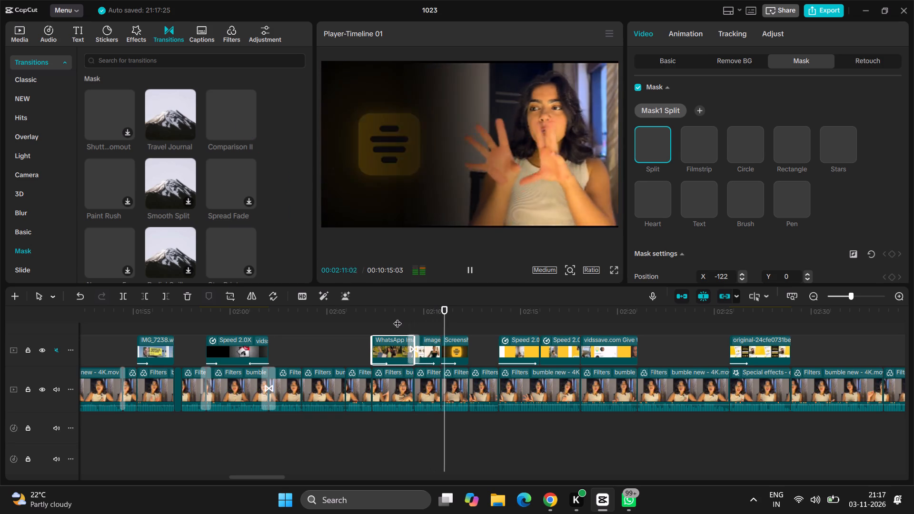
key(space)
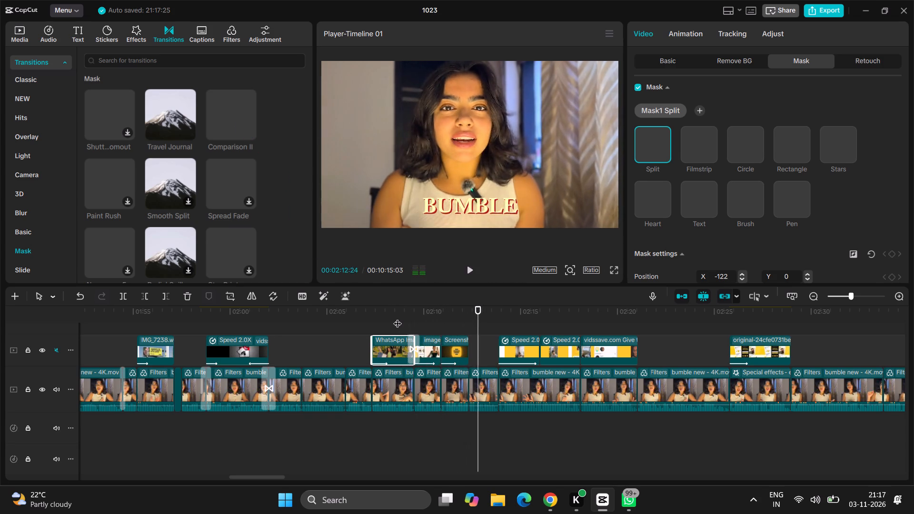
key(space)
key(space)
key(space)
key(space)
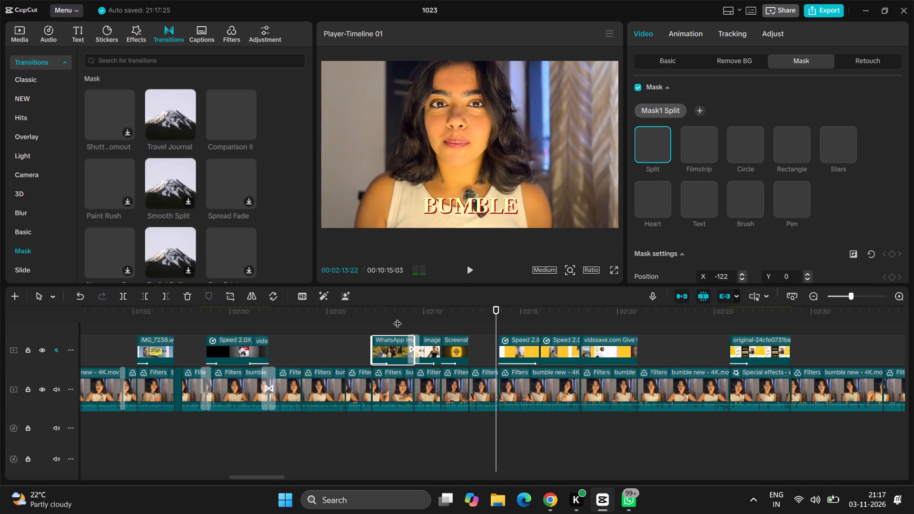
Switch to Chrome, open YouTube and search for "bubmle".
click(553, 503)
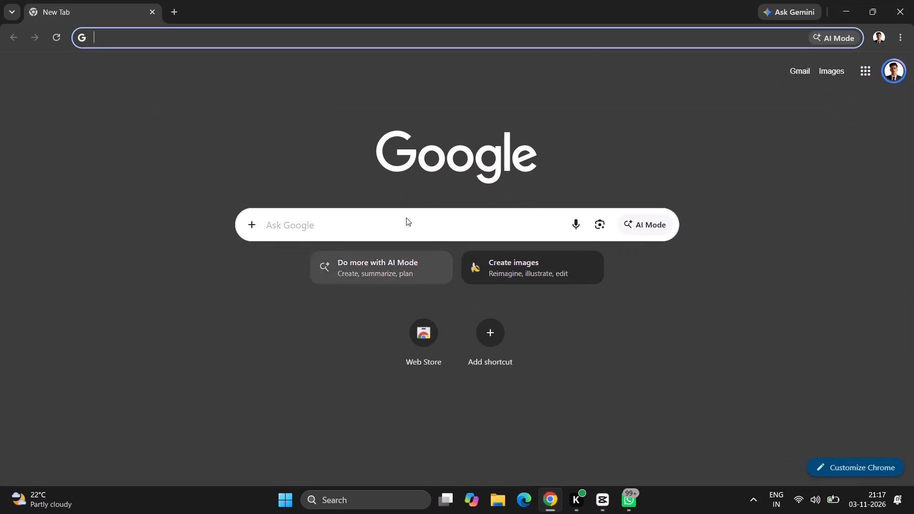
click(870, 72)
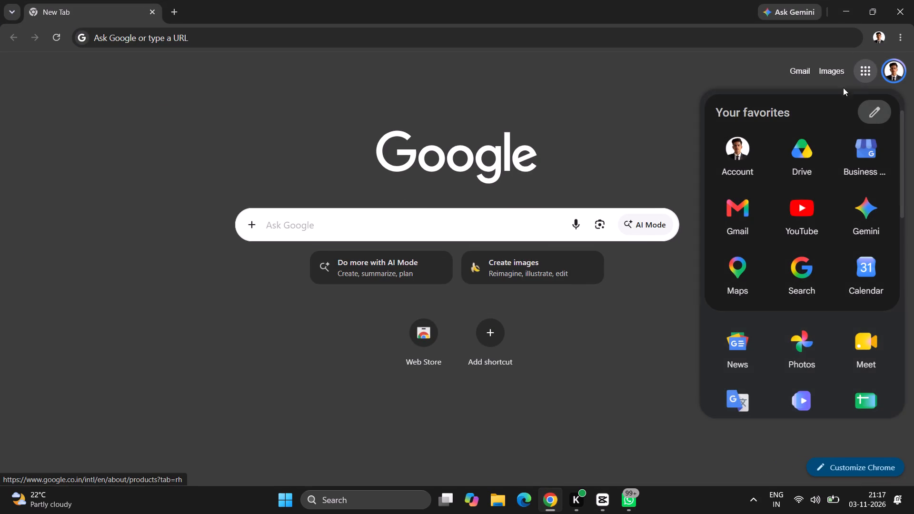
click(803, 198)
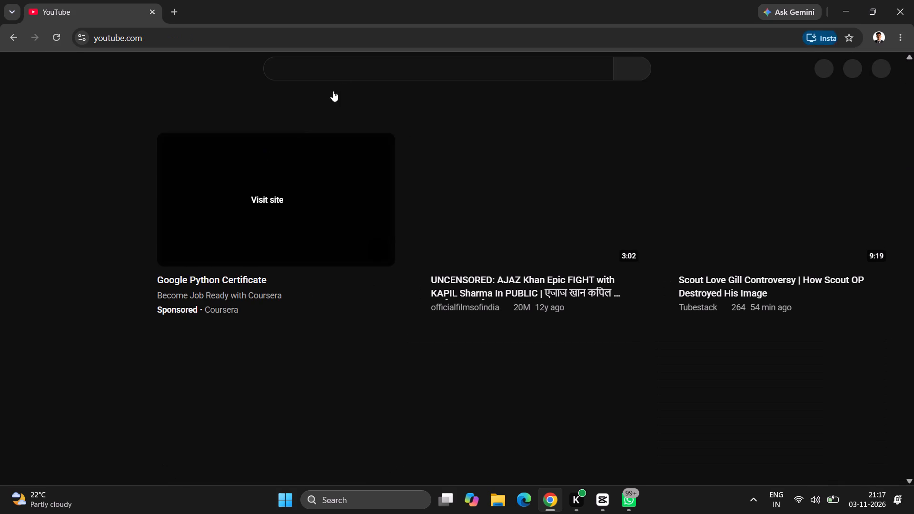
click(353, 74)
text(bubmle)
key(Return)
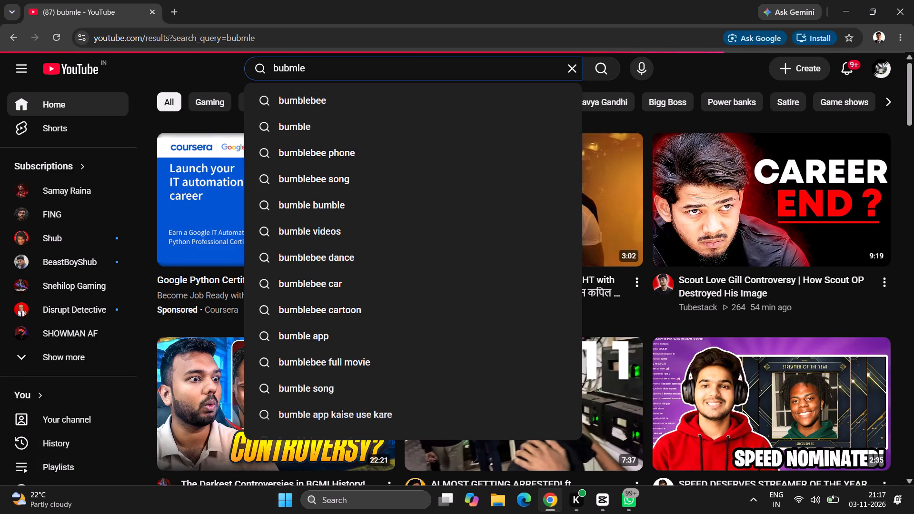
Browse the Bumble video results for usable footage, previewing "Bumble: From $14B Darling to Broke Tinder Copycat" and "Make the first move on Bumble." with sound.
scroll(307, 296, down, 1)
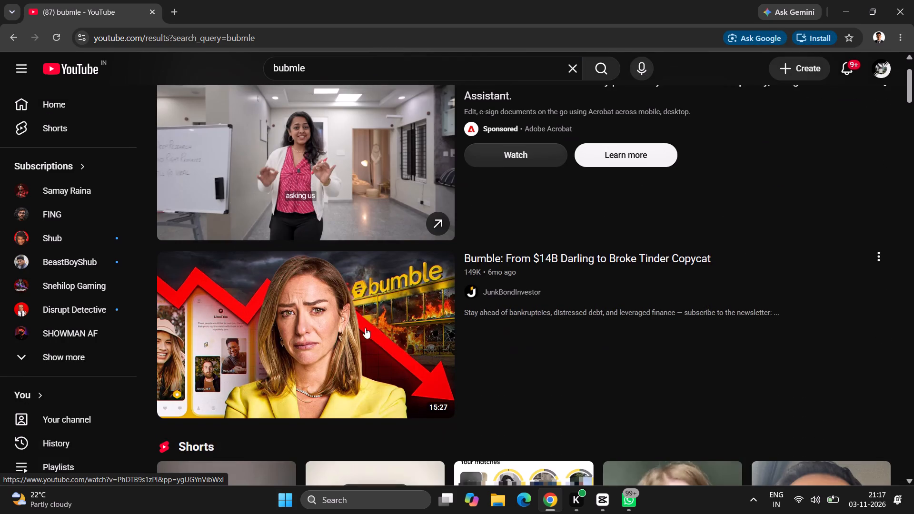
click(437, 269)
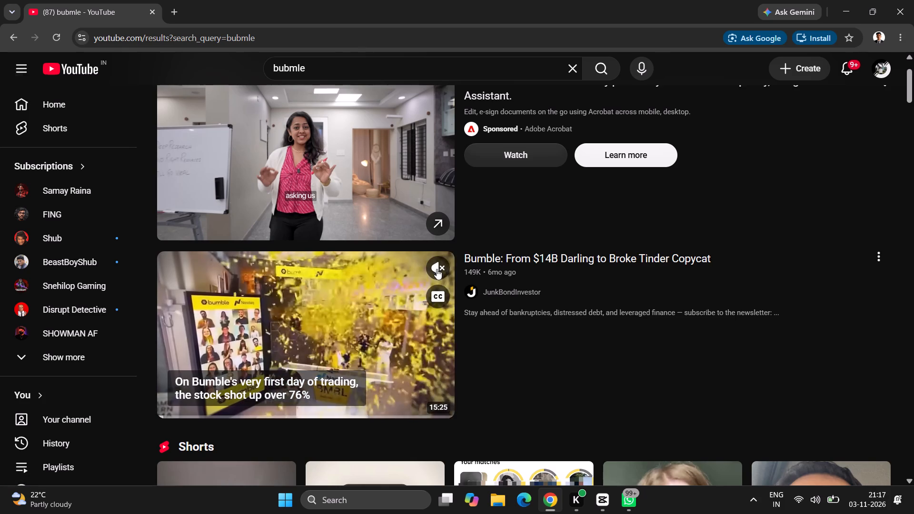
scroll(349, 354, down, 4)
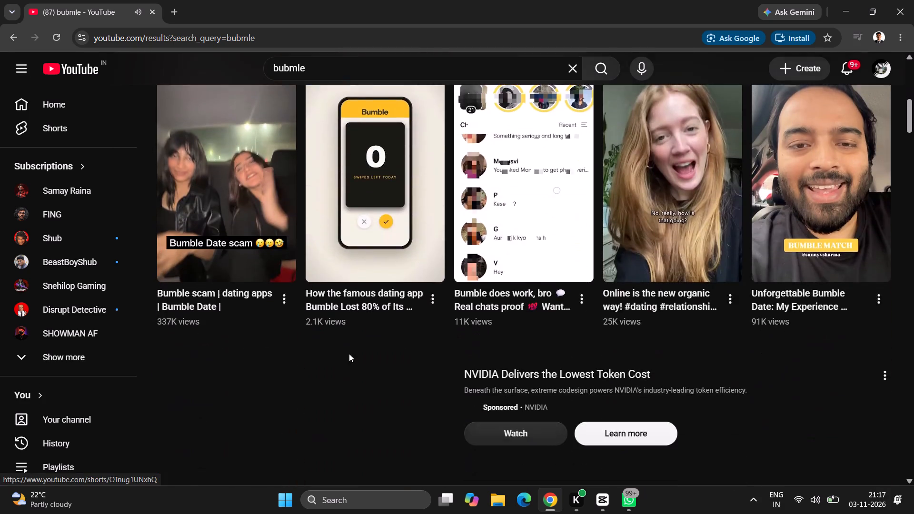
scroll(349, 354, down, 7)
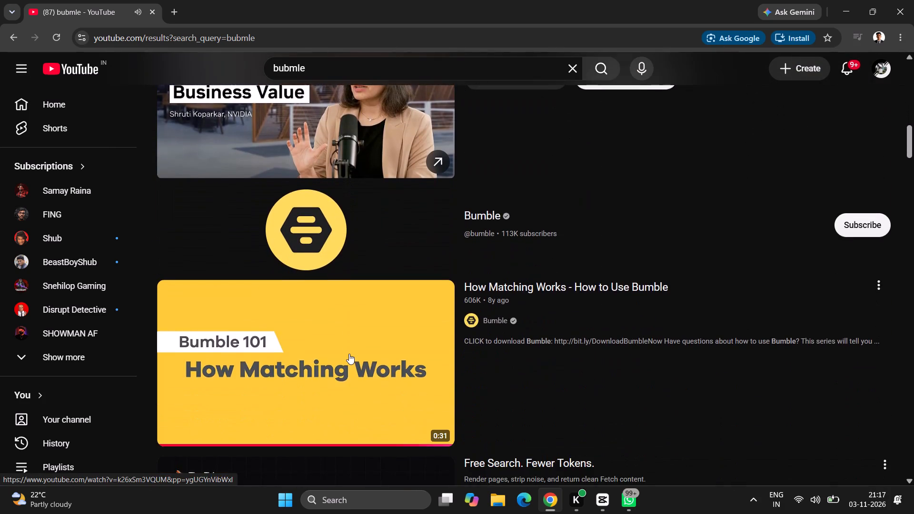
scroll(349, 354, down, 6)
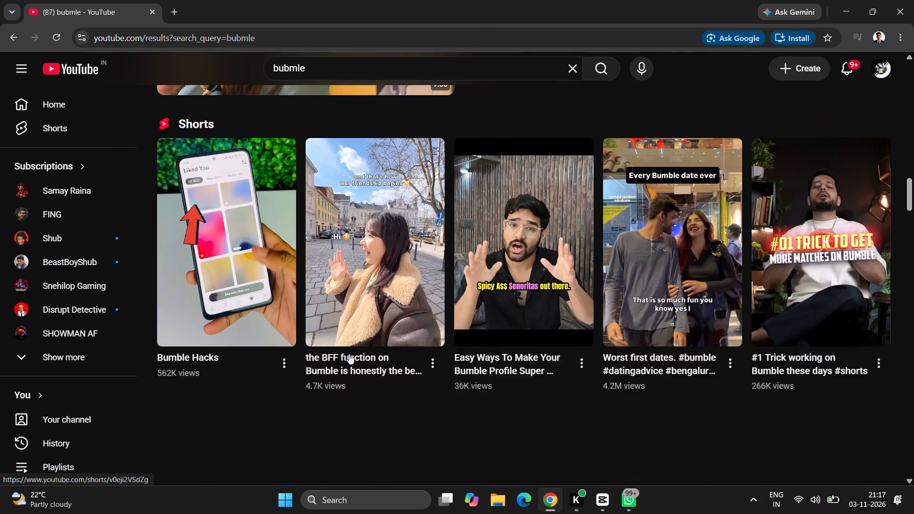
scroll(349, 354, down, 3)
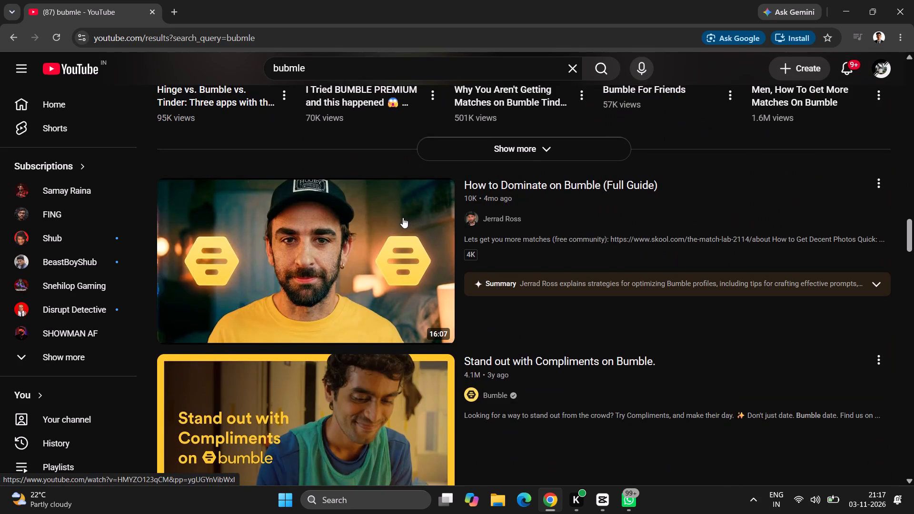
scroll(403, 226, down, 2)
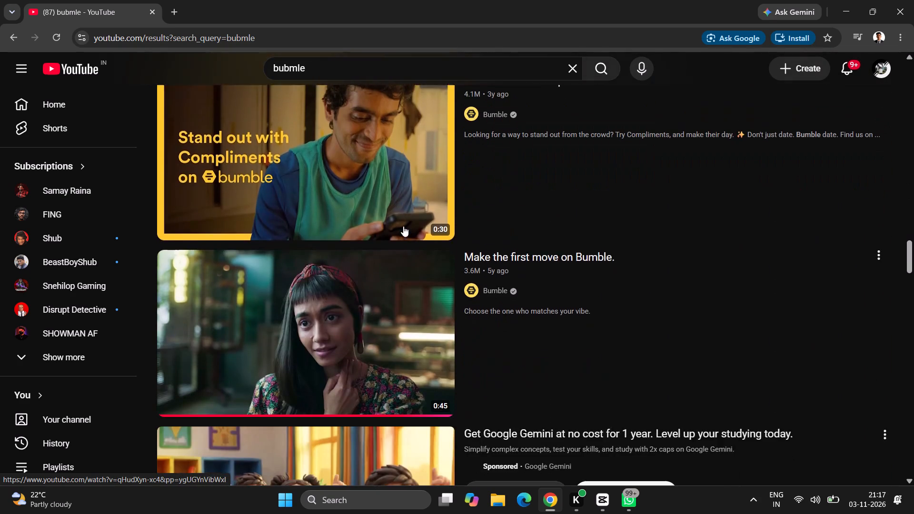
scroll(403, 226, down, 2)
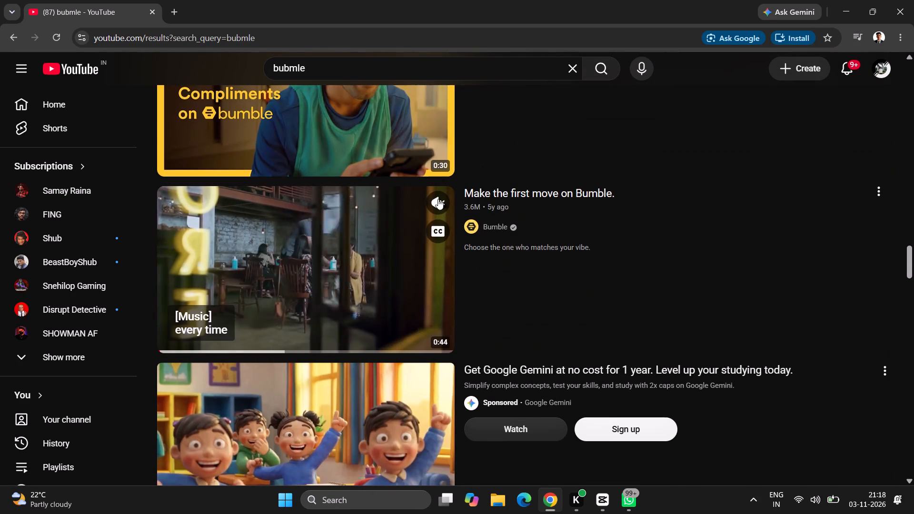
click(438, 199)
scroll(377, 280, down, 1)
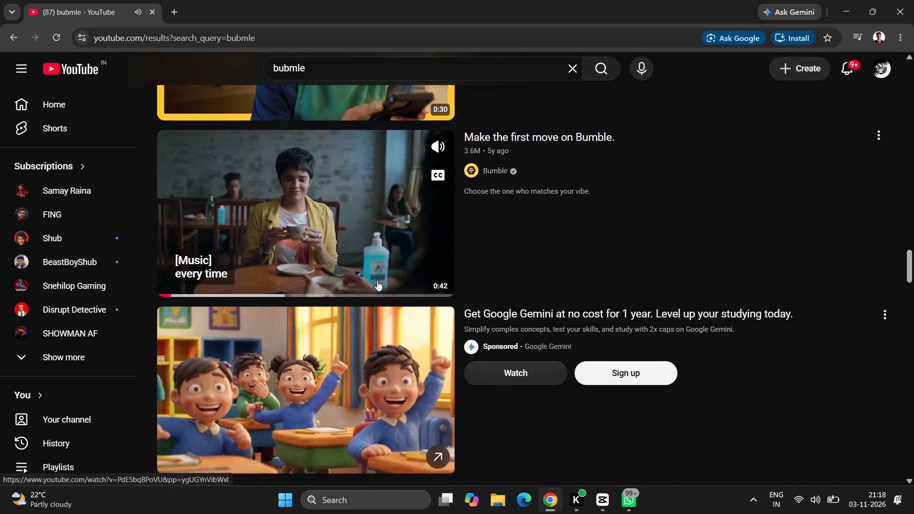
scroll(377, 280, down, 4)
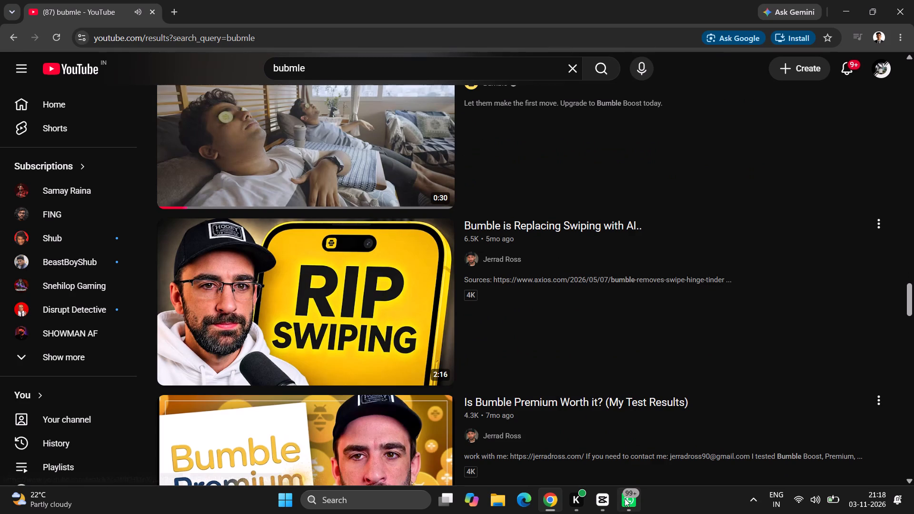
Return to CapCut and review the timeline from about 00:02:13 to 00:02:27, checking the Bumble overlays against the speaker.
click(602, 508)
key(space)
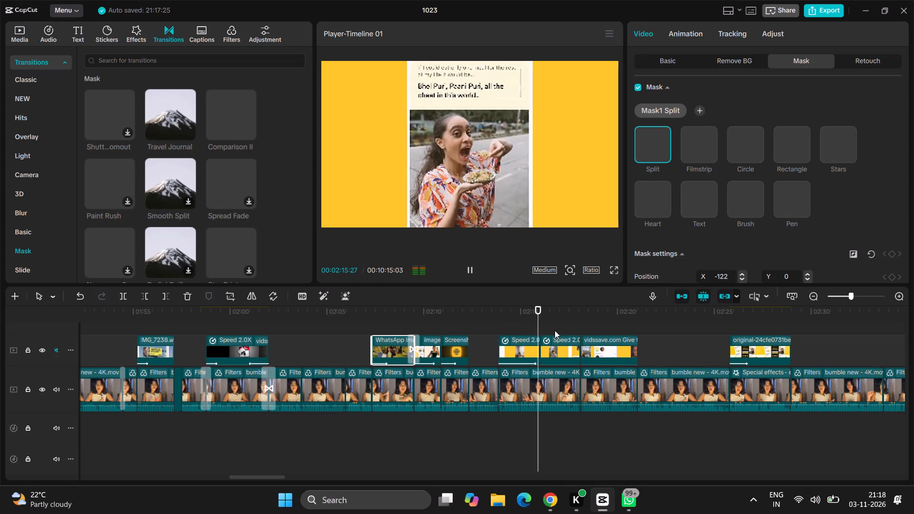
scroll(671, 371, left, 1)
ctrl+scroll(671, 371, up, 4)
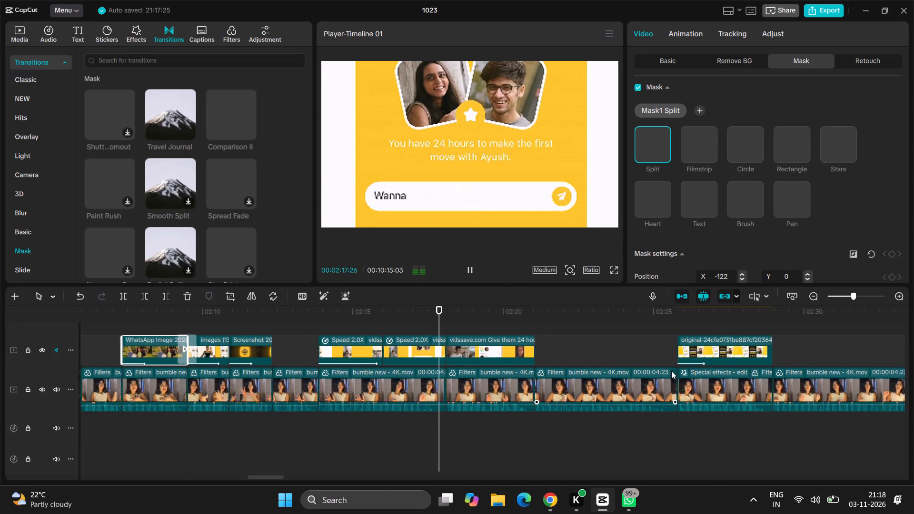
ctrl+scroll(671, 371, up, 2)
scroll(671, 371, left, 1)
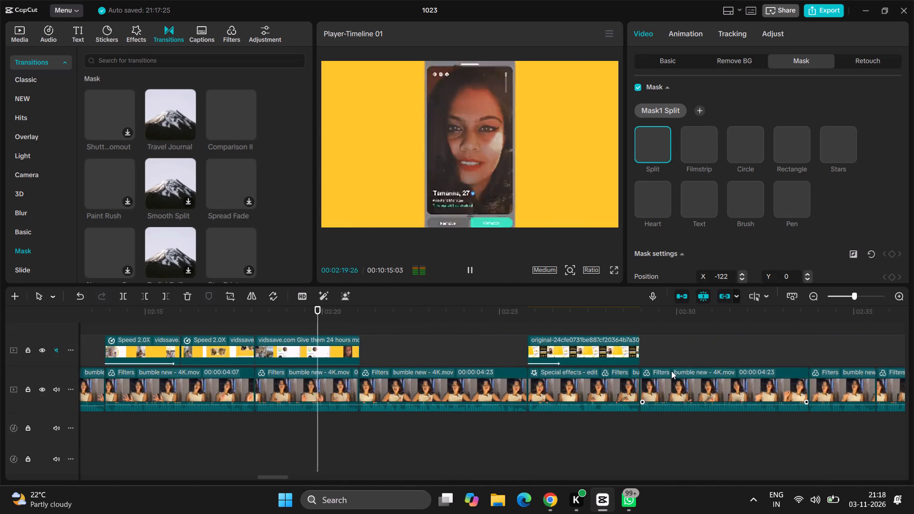
scroll(671, 371, left, 2)
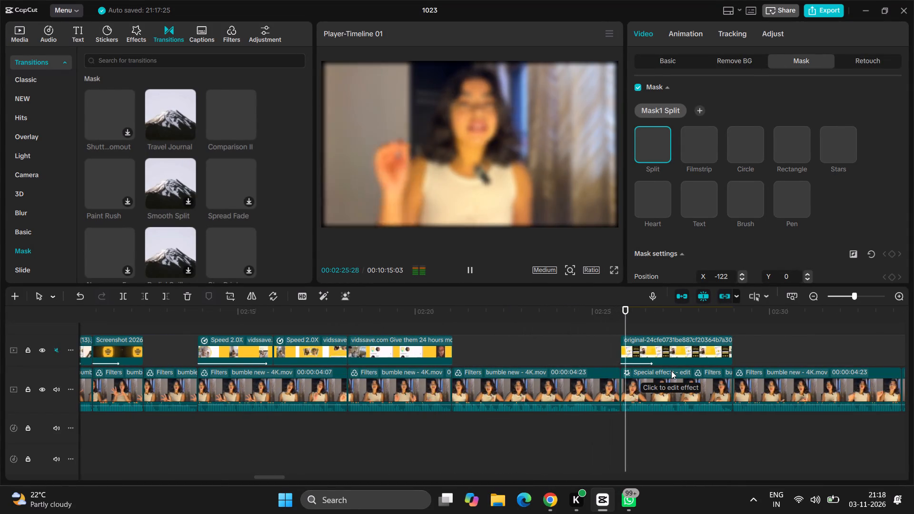
key(space)
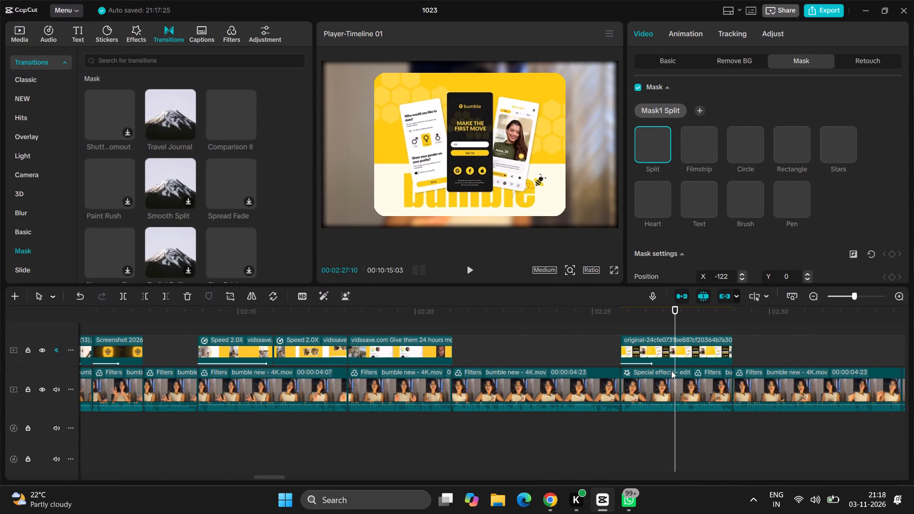
Extend the start of the masked Bumble graphic overlay earlier to about 00:02:25:04 and play on to about 00:02:35:20.
click(645, 342)
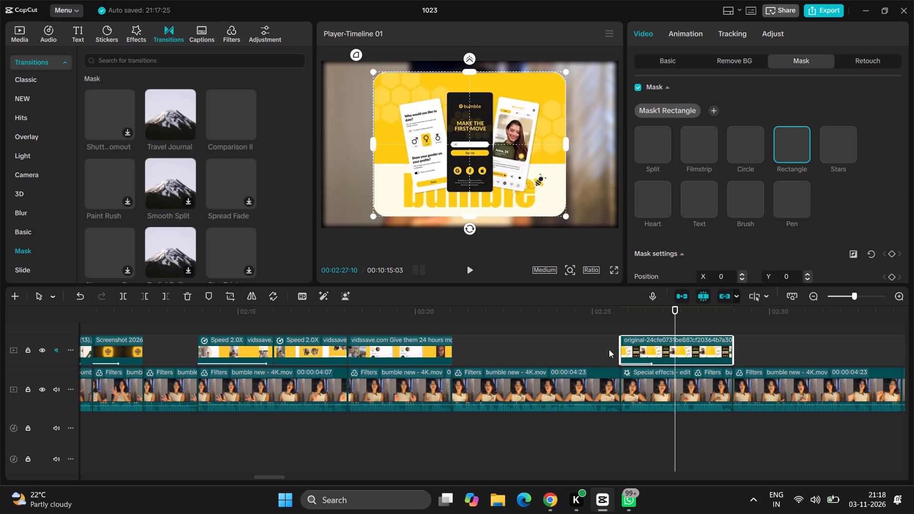
drag(619, 348, 597, 356)
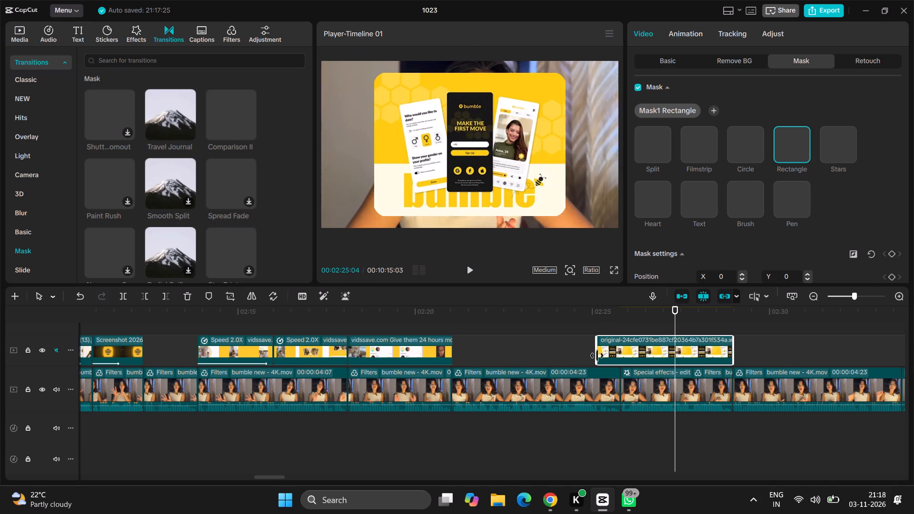
drag(597, 356, 596, 356)
click(600, 320)
key(space)
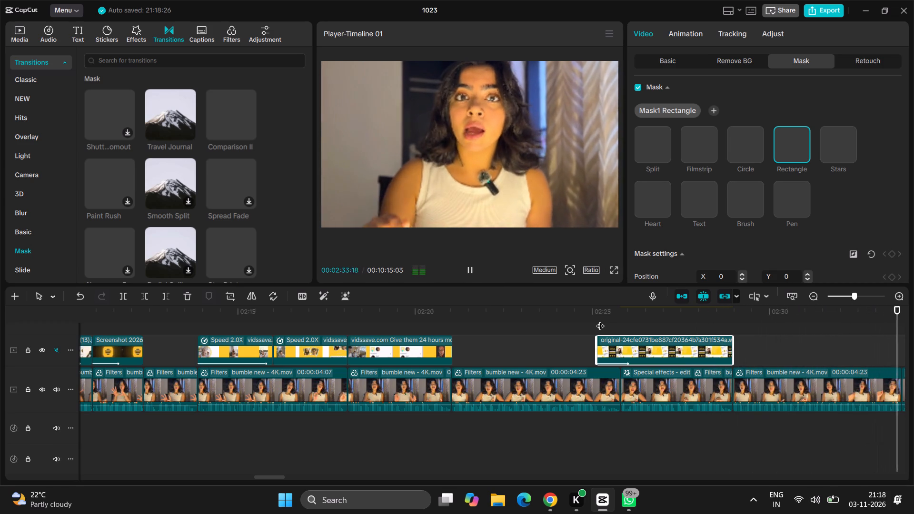
key(space)
key(space)
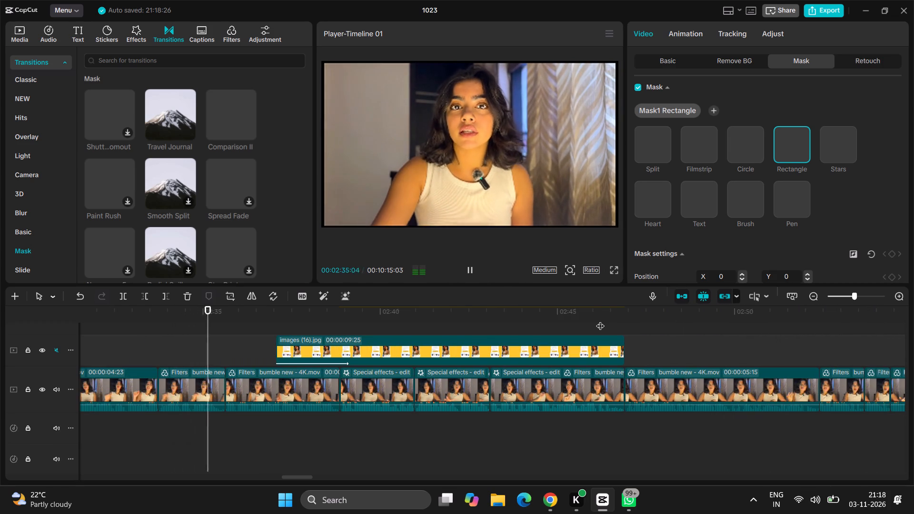
key(space)
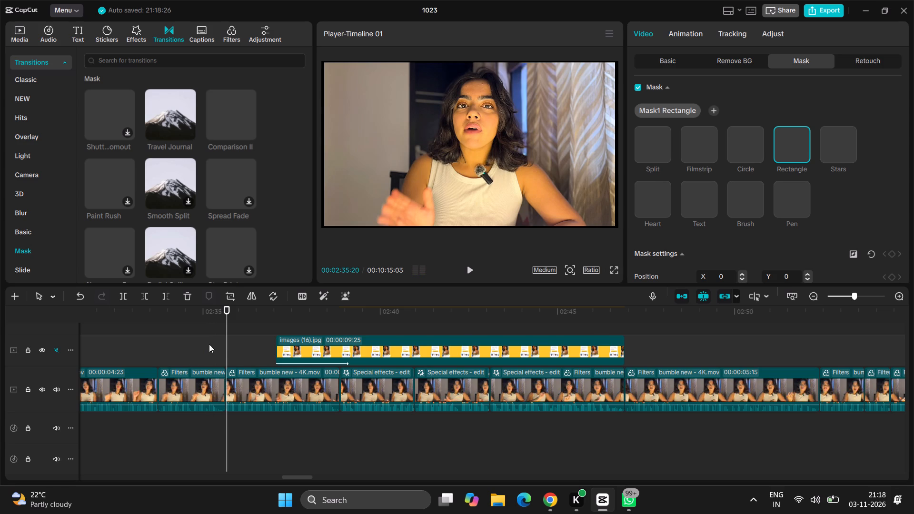
Add a Scale keyframe at 100% near the start of the short speaker clip, at 00:02:33:23.
drag(227, 339, 162, 358)
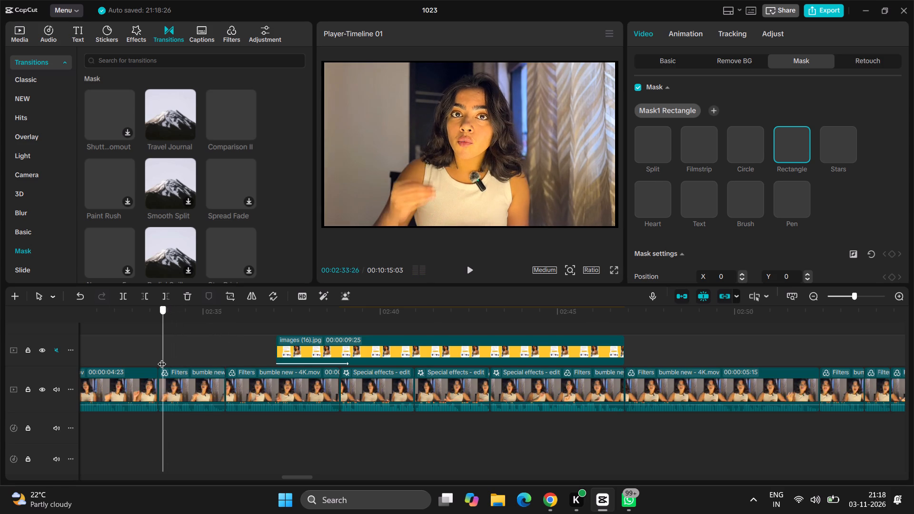
drag(162, 358, 161, 358)
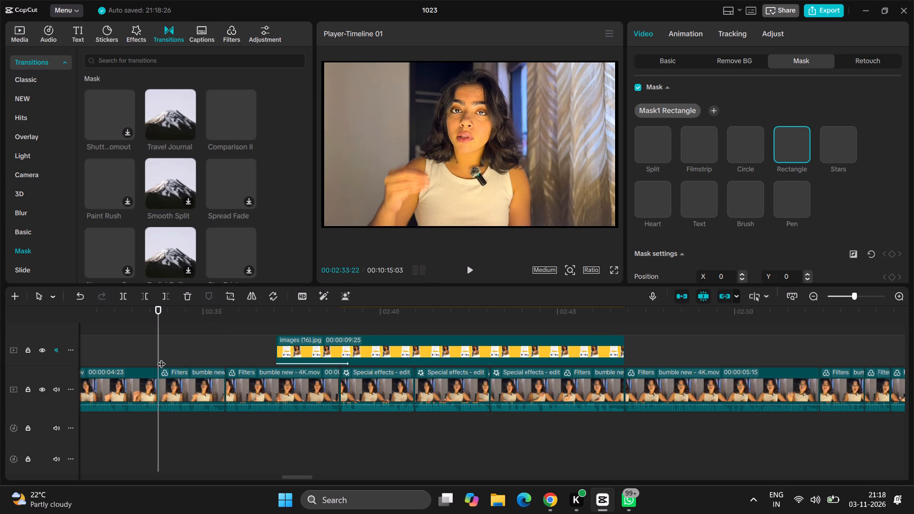
click(179, 378)
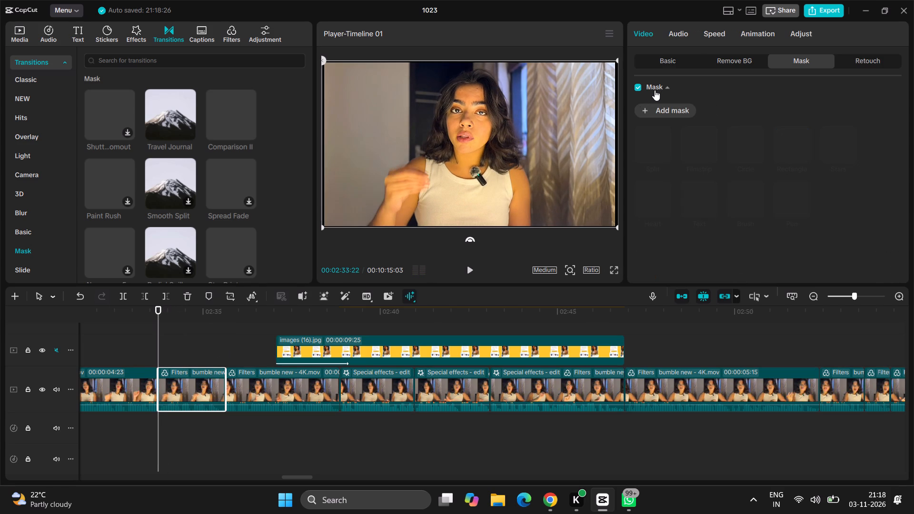
key(Right)
click(680, 56)
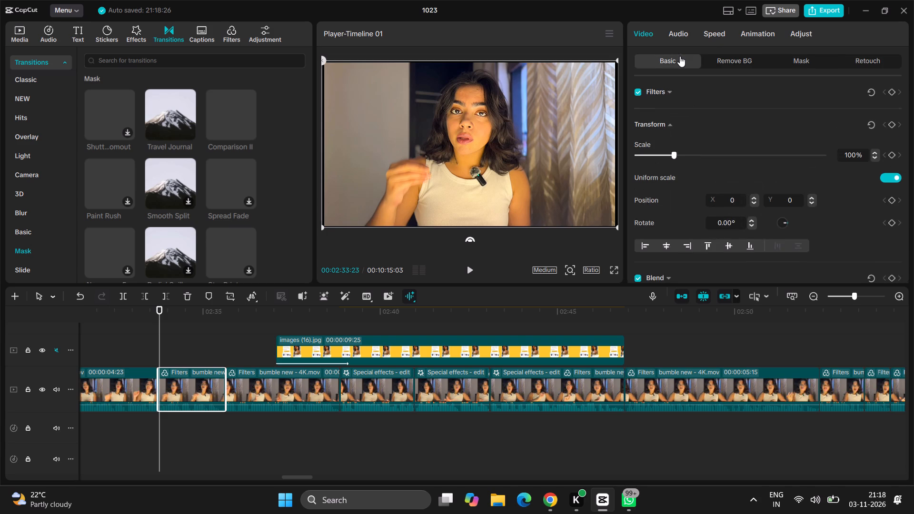
click(890, 157)
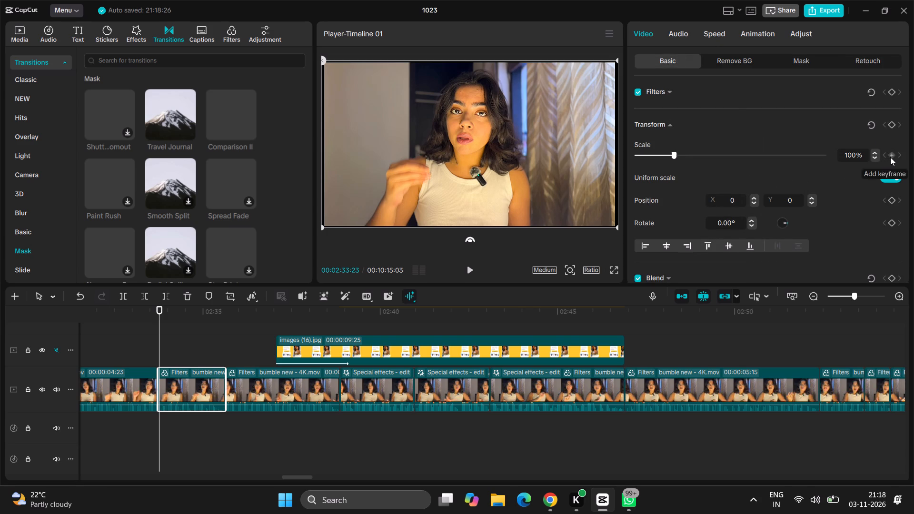
Set the short speaker clip's Scale to 116% at 00:02:35:13, adding a second keyframe near the clip's end.
drag(159, 324, 166, 323)
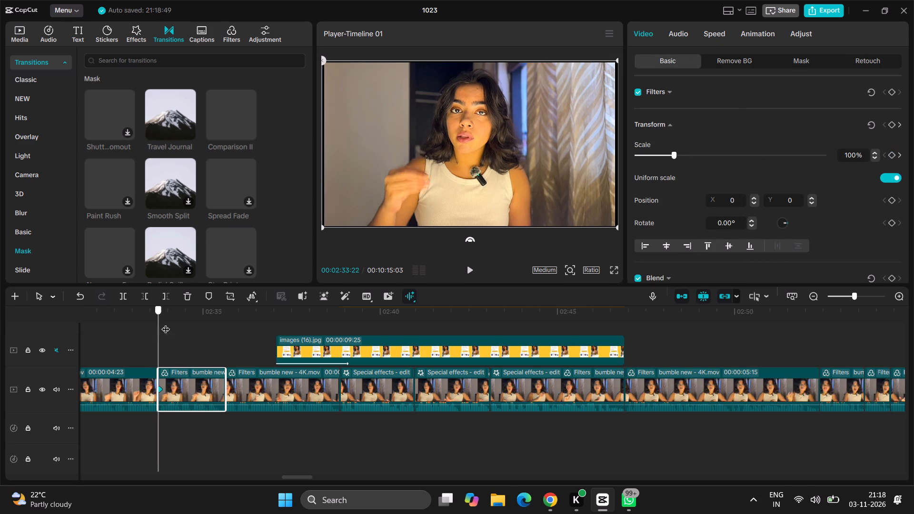
drag(166, 323, 219, 323)
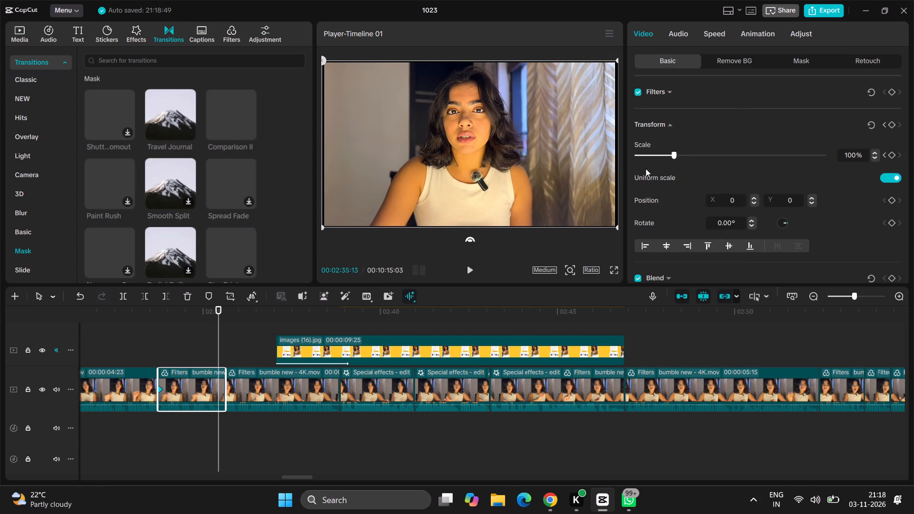
click(676, 159)
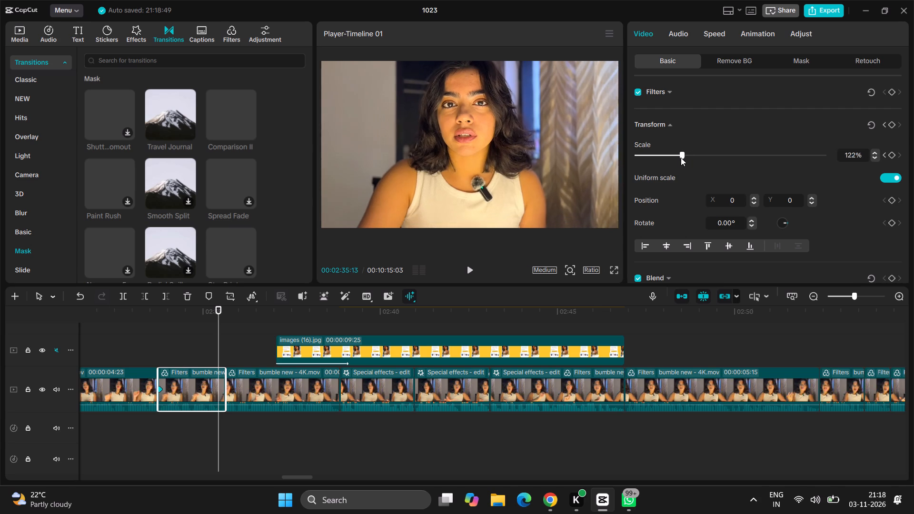
Apply the Quad In preset curve to the speaker clip's scale keyframe animation.
right_click(219, 389)
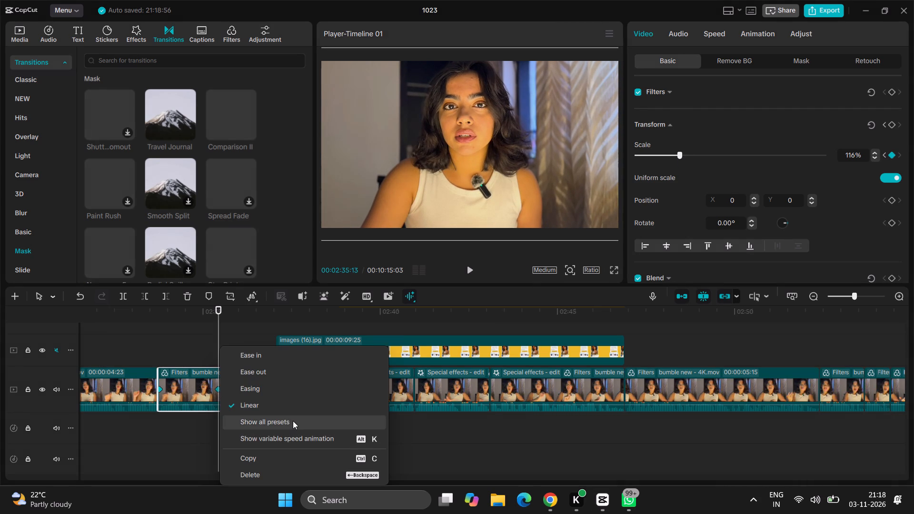
click(293, 421)
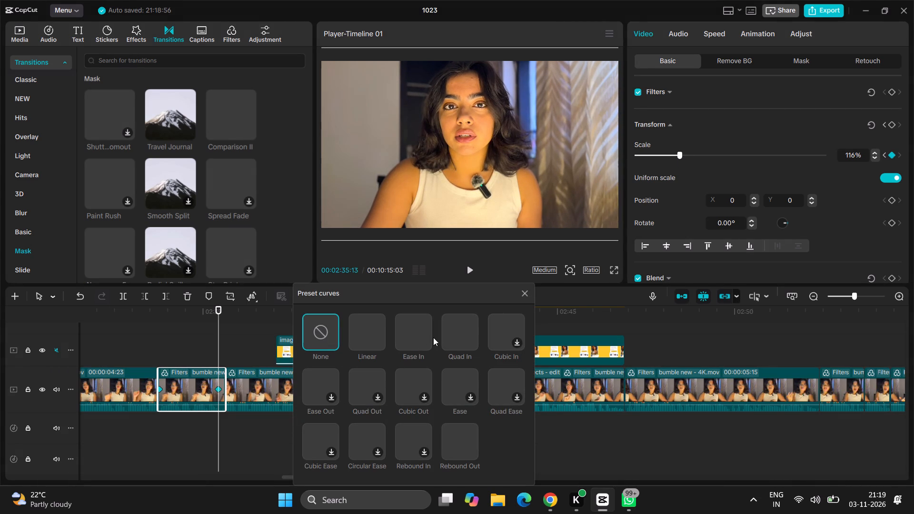
click(454, 330)
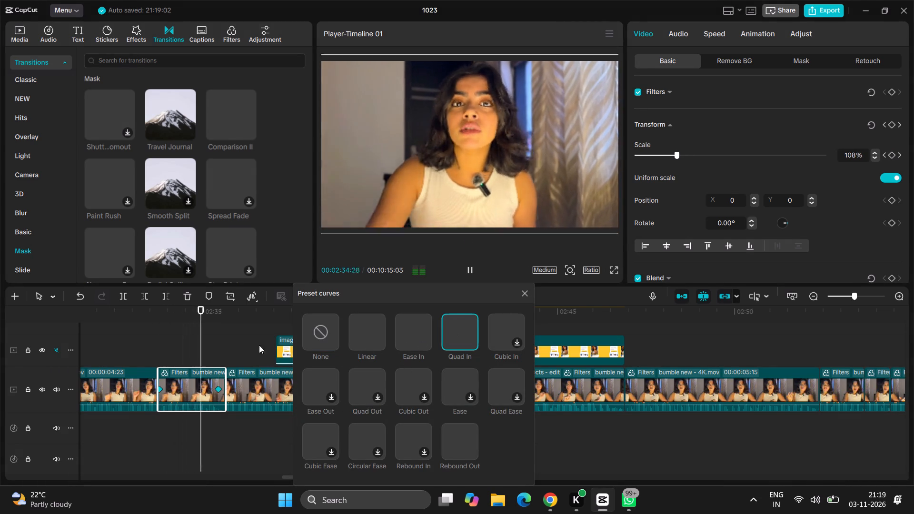
click(258, 339)
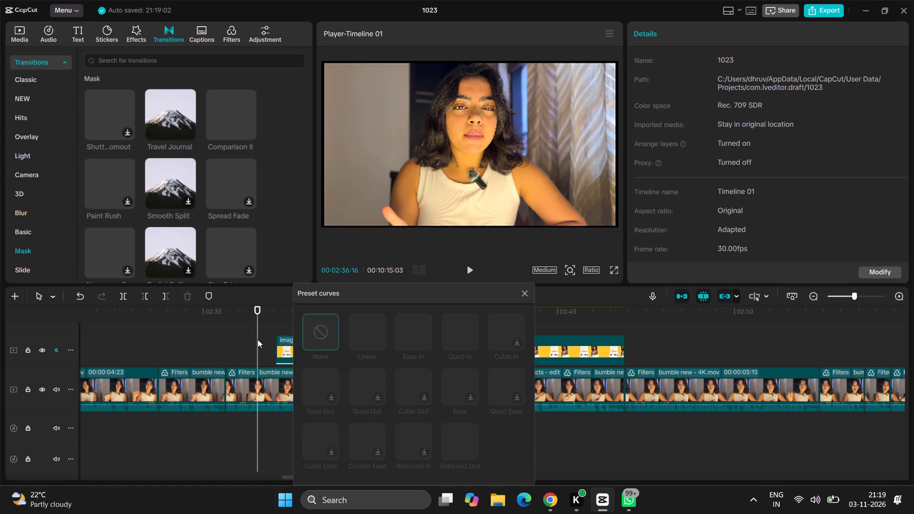
click(523, 295)
Play the timeline from about 00:02:36:16 to 00:02:59:05, reviewing the Bumble overlay and the speaker clips after it.
key(space)
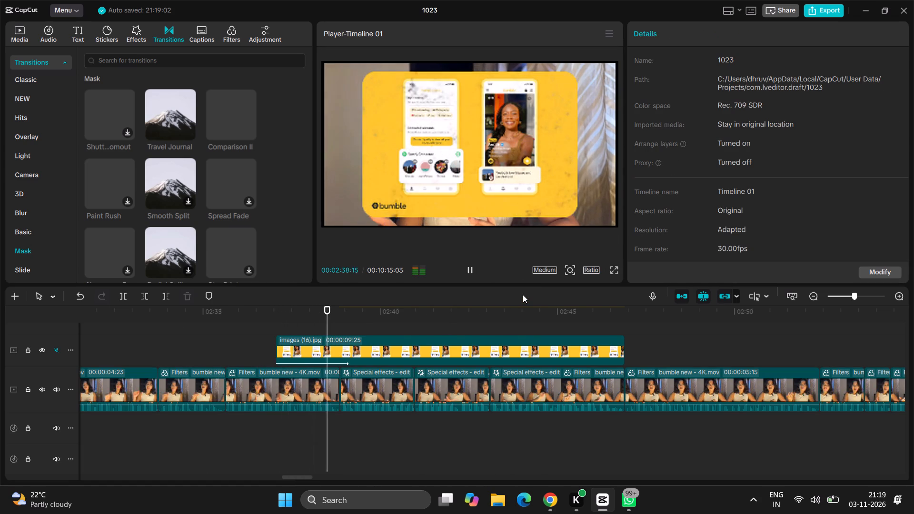
key(space)
key(space)
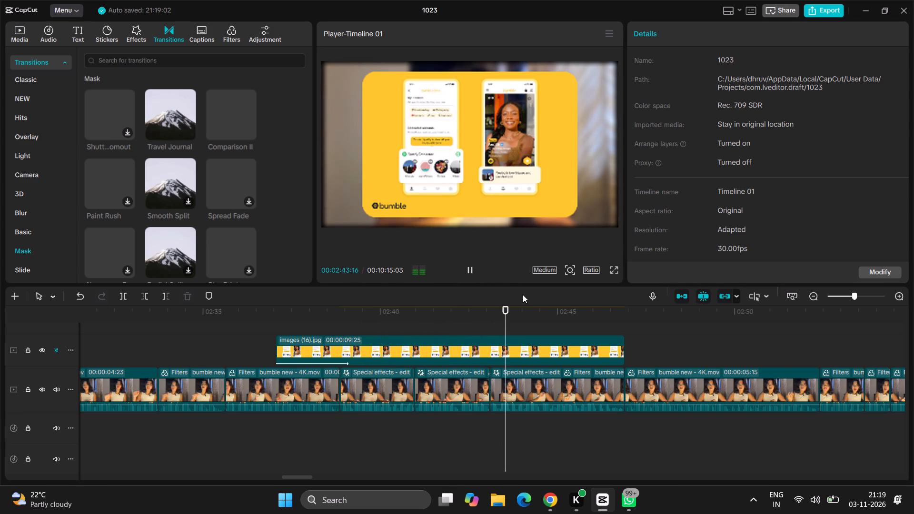
key(space)
key(space)
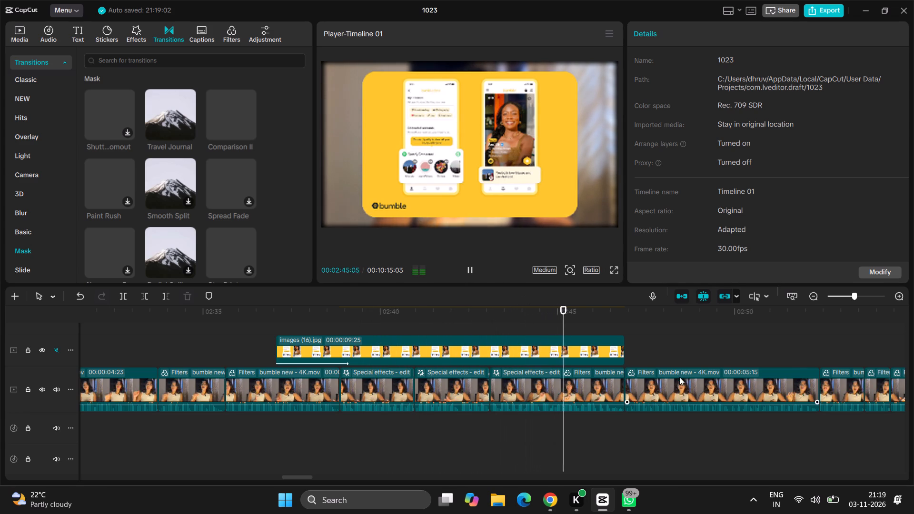
scroll(679, 377, left, 1)
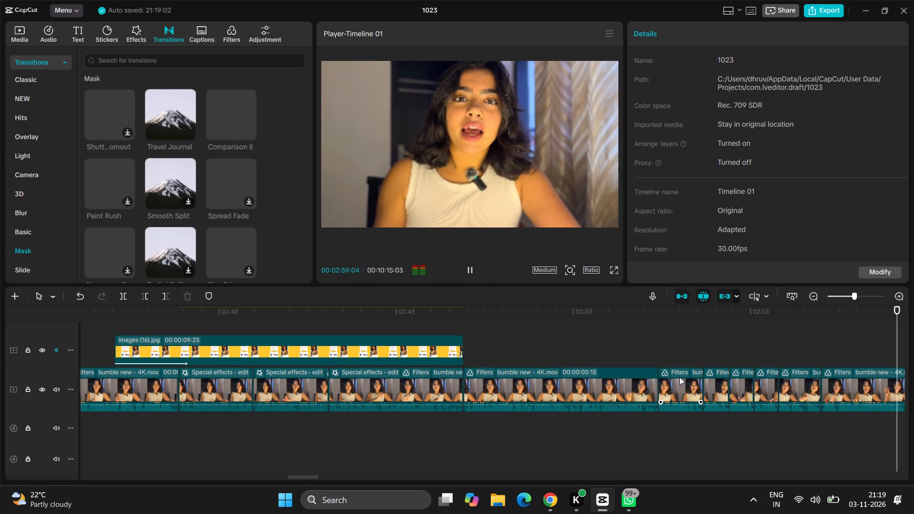
key(space)
Copy the rounded Bumble Nasdaq confetti overlay near 00:01:10 and paste it at 00:02:59:05, playing its opening.
scroll(901, 428, left, 1)
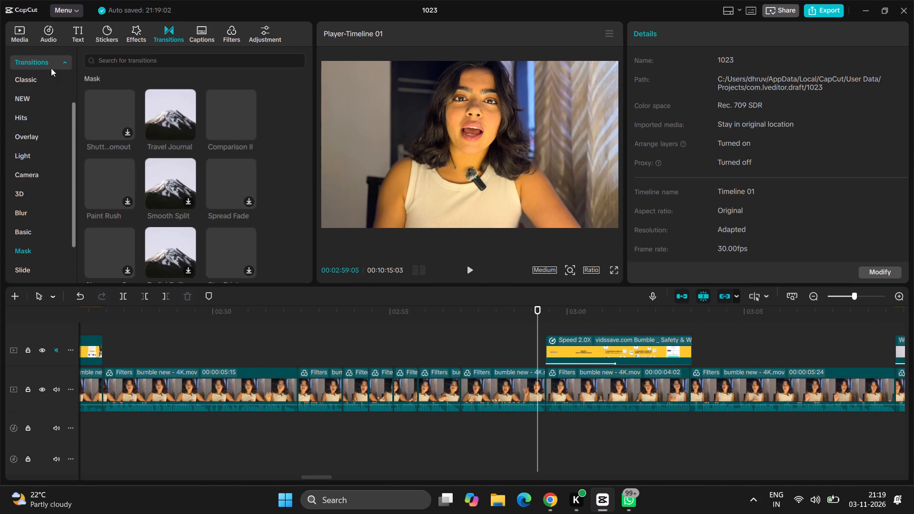
ctrl+scroll(289, 404, down, 7)
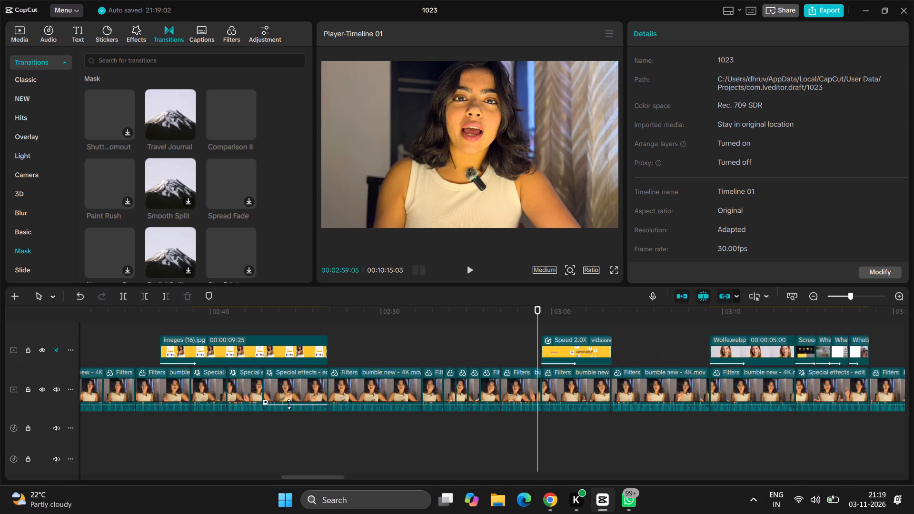
ctrl+scroll(289, 404, down, 8)
scroll(289, 404, up, 2)
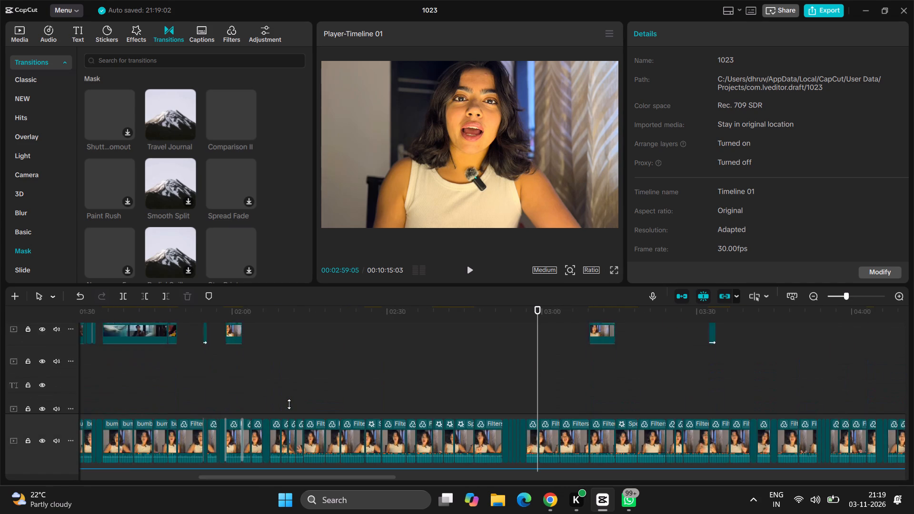
scroll(289, 404, up, 1)
scroll(289, 404, right, 1)
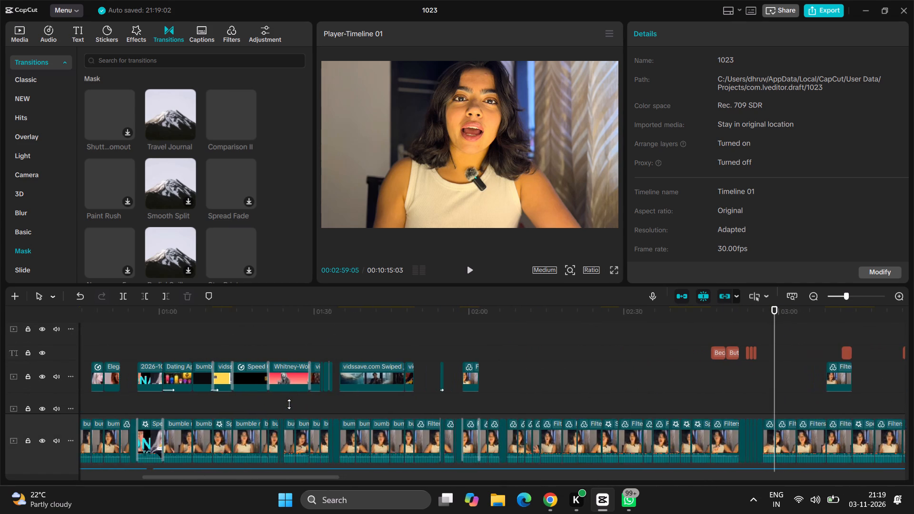
scroll(289, 404, right, 2)
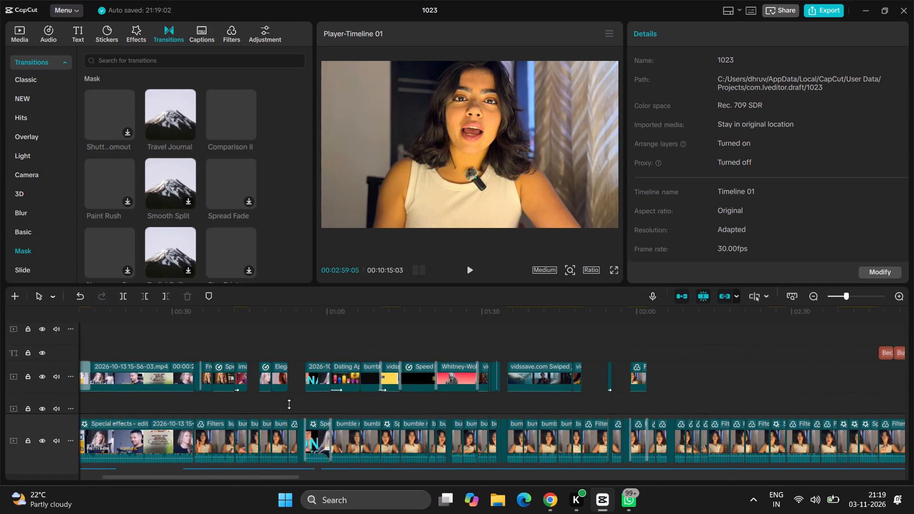
ctrl+scroll(499, 365, up, 4)
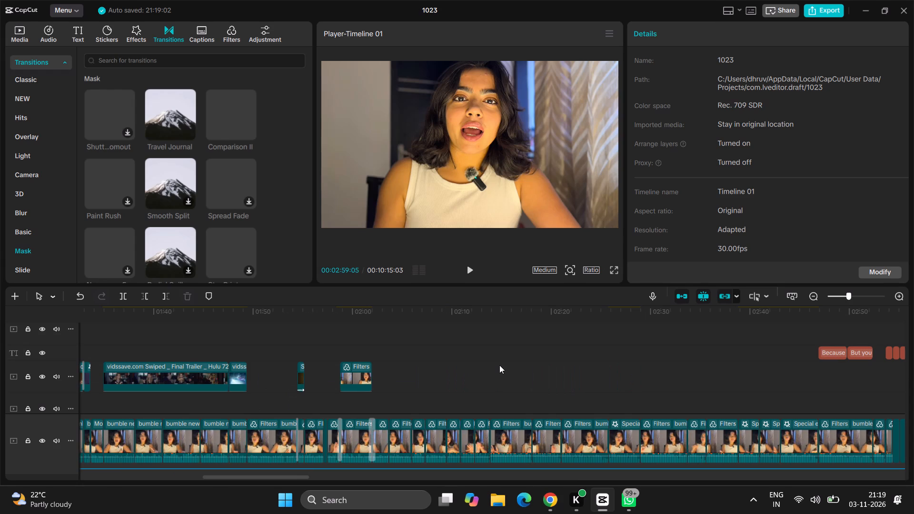
ctrl+scroll(540, 375, up, 2)
scroll(540, 375, down, 2)
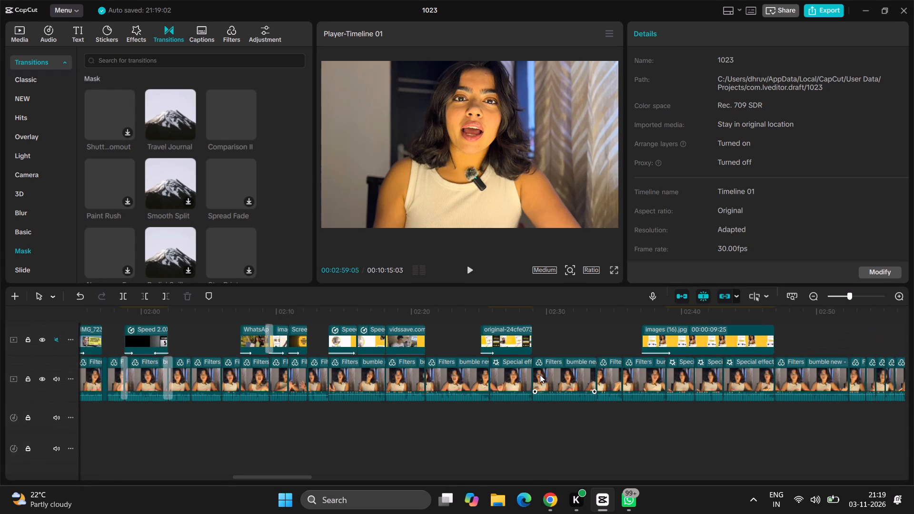
scroll(444, 379, right, 1)
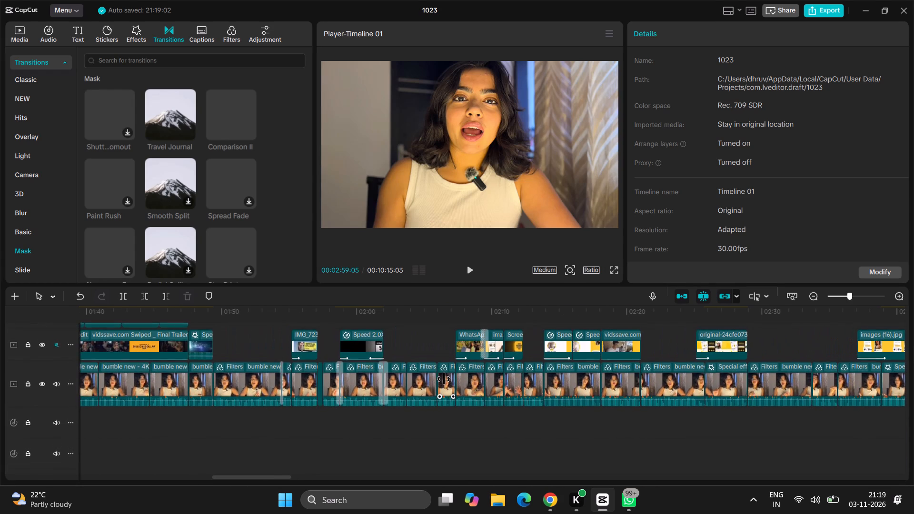
scroll(613, 364, up, 1)
scroll(613, 364, right, 1)
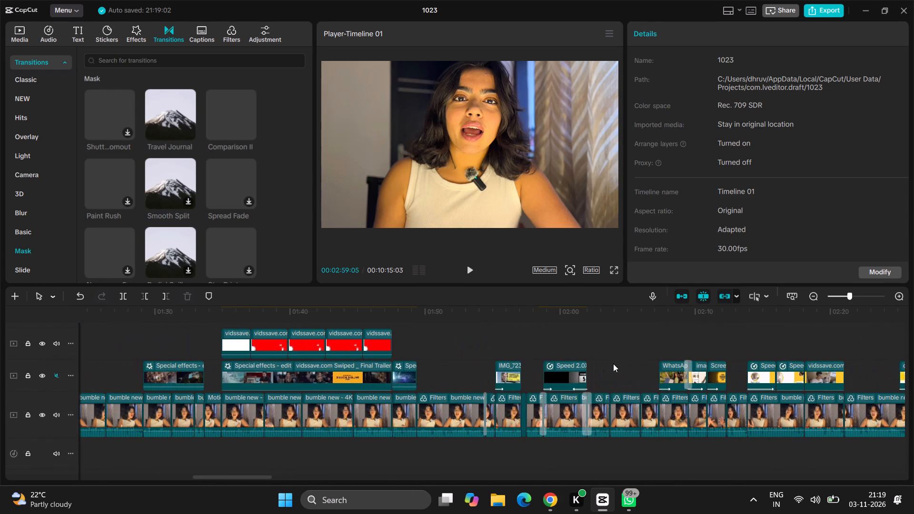
scroll(613, 364, right, 1)
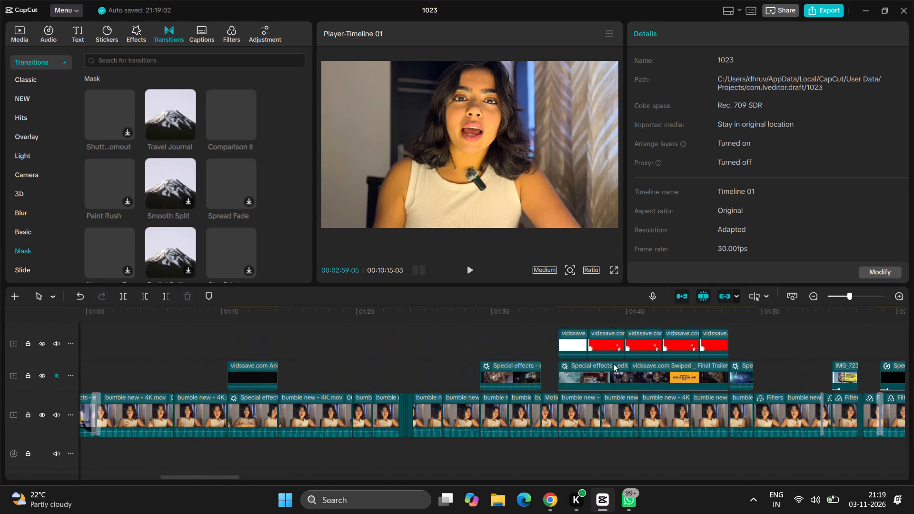
scroll(613, 364, up, 2)
scroll(613, 364, right, 1)
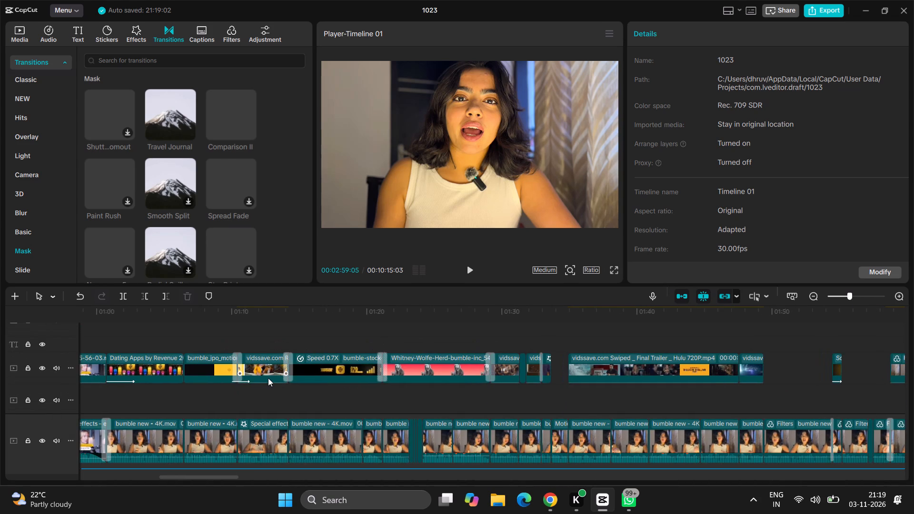
click(264, 378)
key(ctrl+c)
key(ctrl+v)
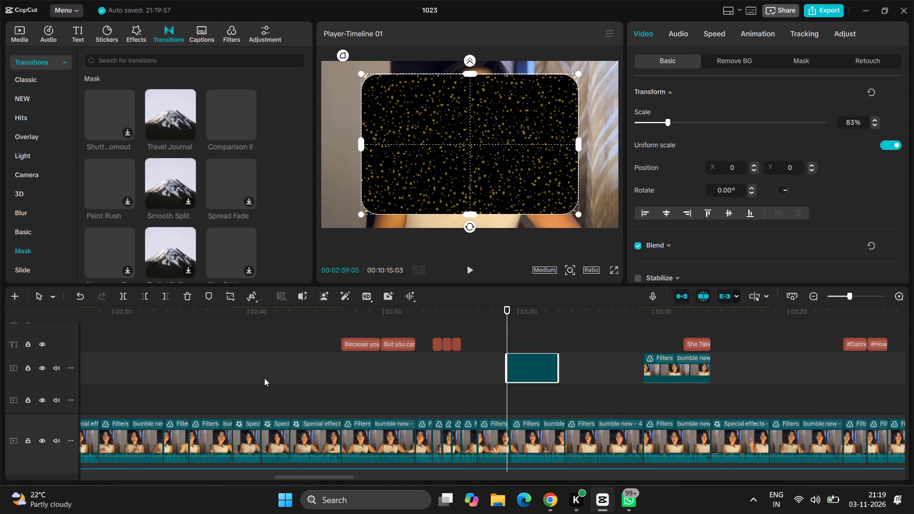
key(space)
key(space)
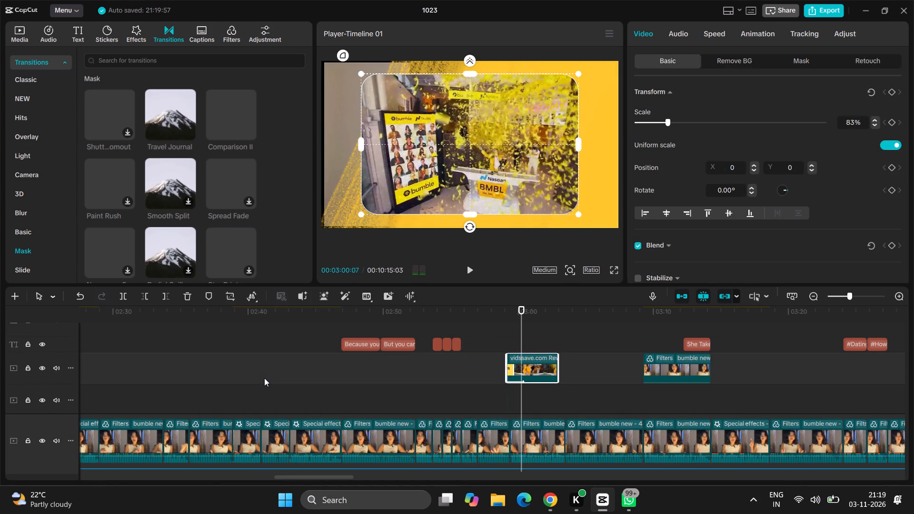
Move the pasted Bumble Nasdaq overlay earlier to start at about 00:02:57, at the speaker clip's cut, and play across its start.
drag(520, 316, 485, 330)
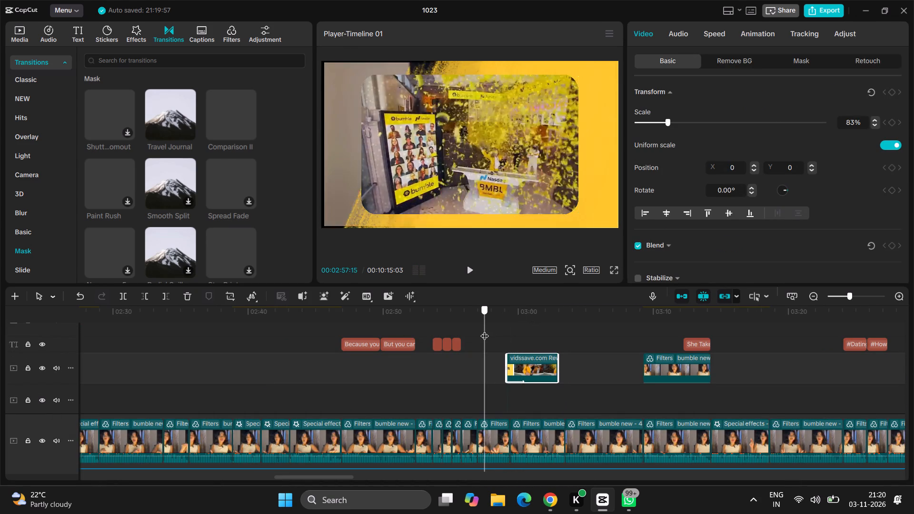
drag(485, 330, 478, 330)
key(space)
key(space)
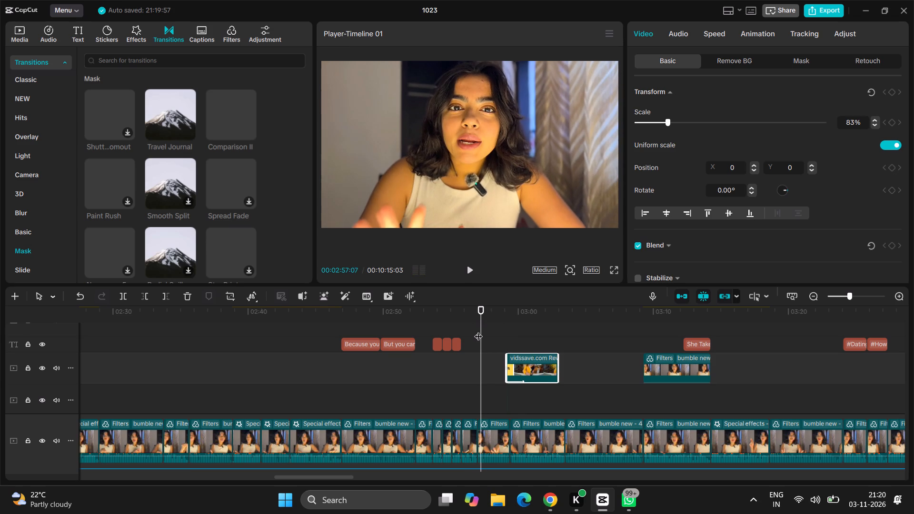
drag(534, 360, 503, 364)
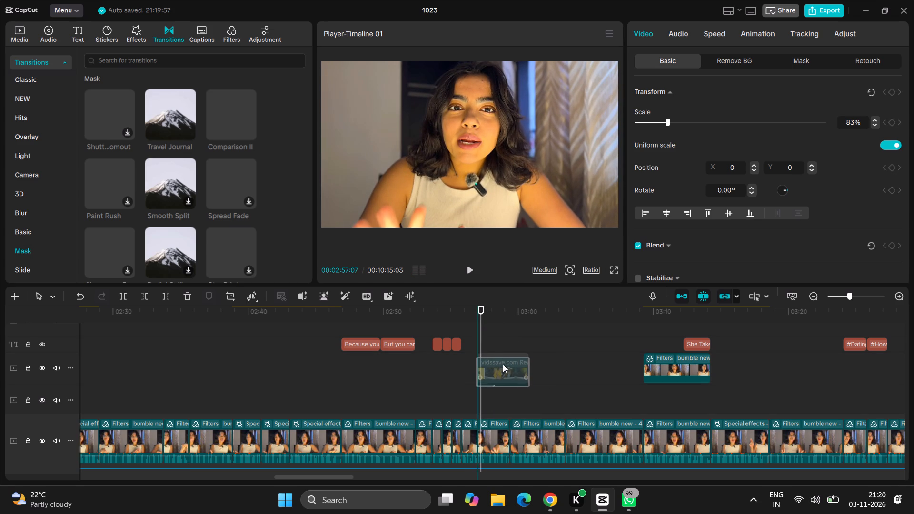
drag(503, 364, 504, 365)
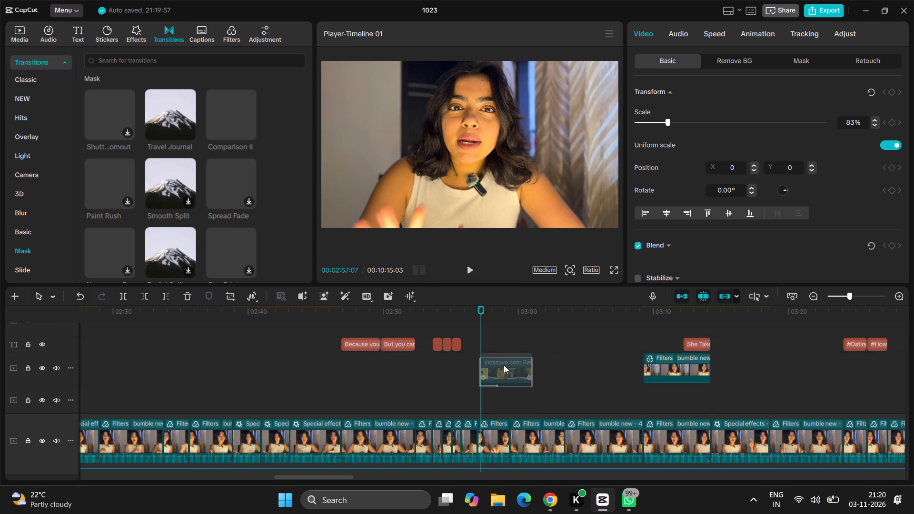
drag(504, 365, 503, 365)
drag(480, 323, 472, 325)
click(472, 325)
key(space)
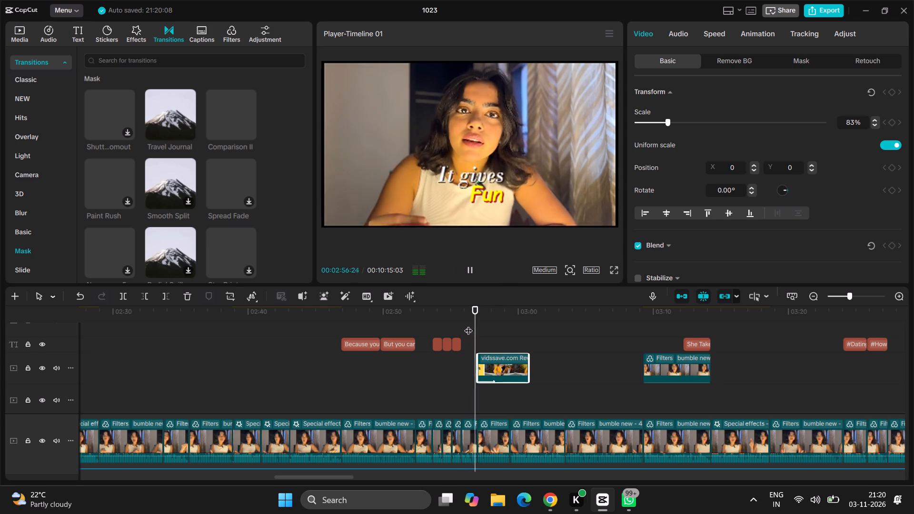
key(space)
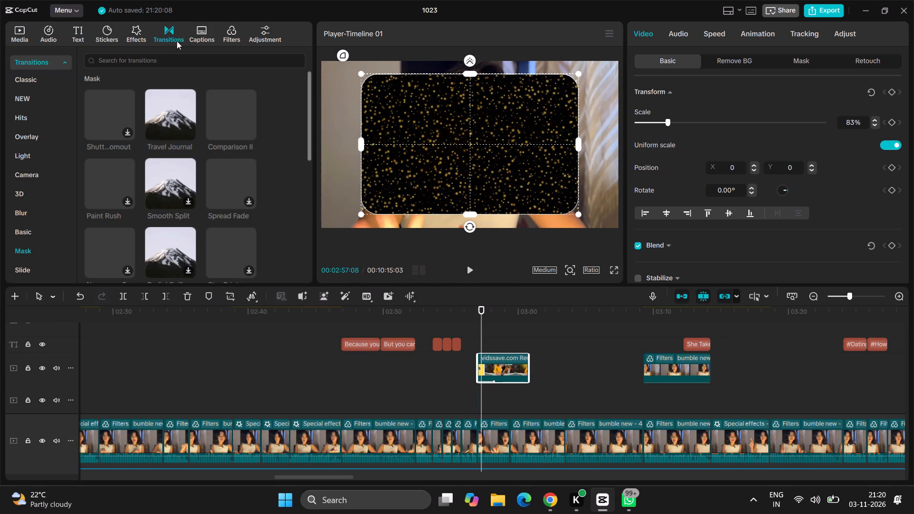
Browse the Trending and NEW video effects for one that suits the Bumble Nasdaq overlay.
click(128, 33)
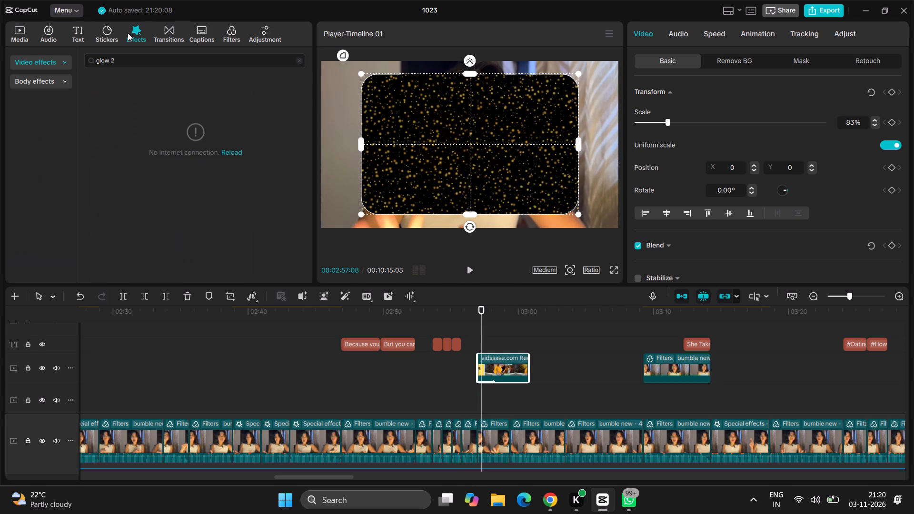
click(51, 61)
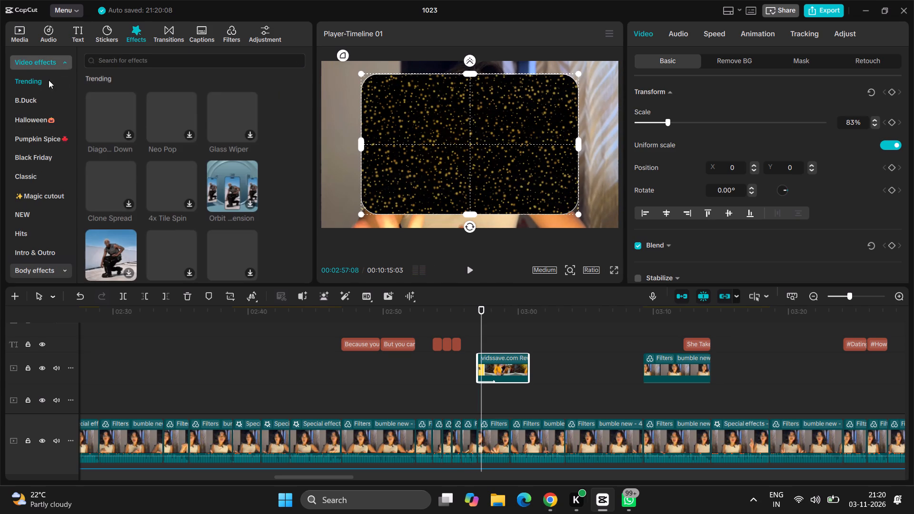
click(44, 215)
scroll(203, 217, down, 2)
scroll(203, 217, up, 1)
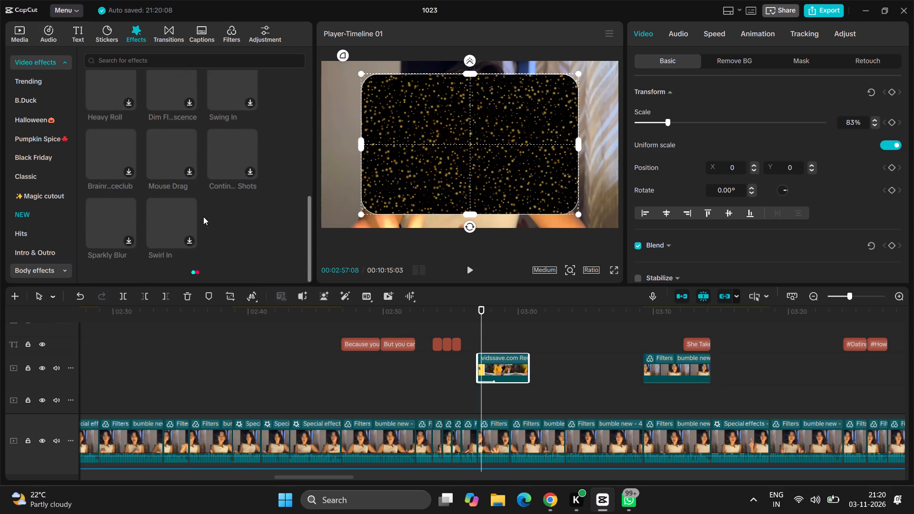
scroll(203, 217, up, 1)
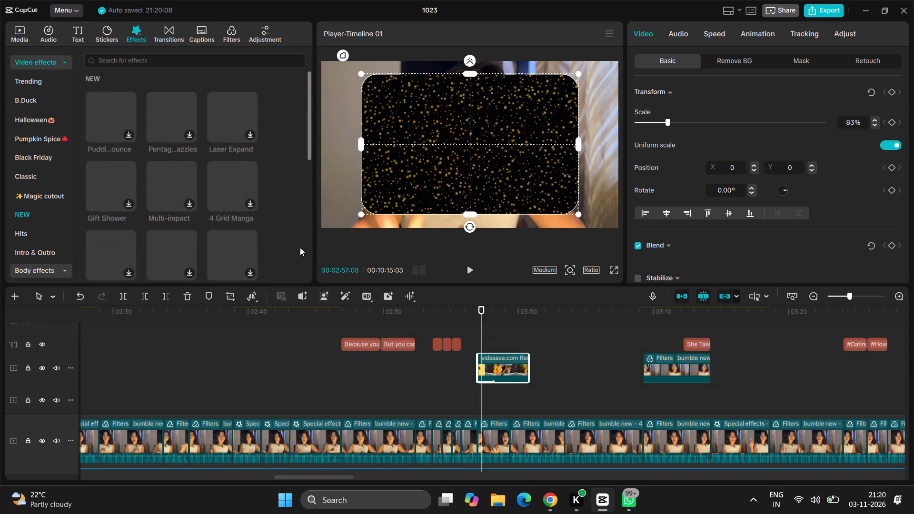
scroll(301, 249, down, 1)
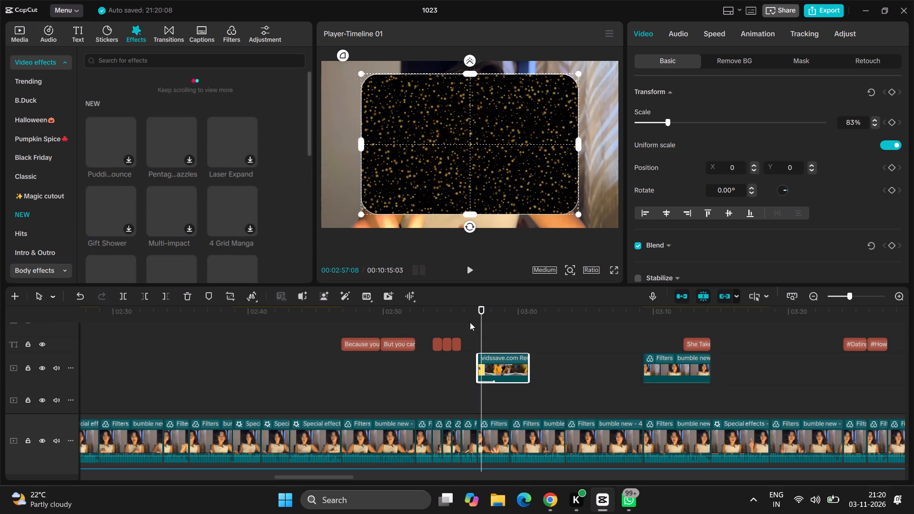
Play the pasted Bumble Nasdaq overlay from 00:02:57:08 to 00:02:59:15, and delete it from the timeline.
key(space)
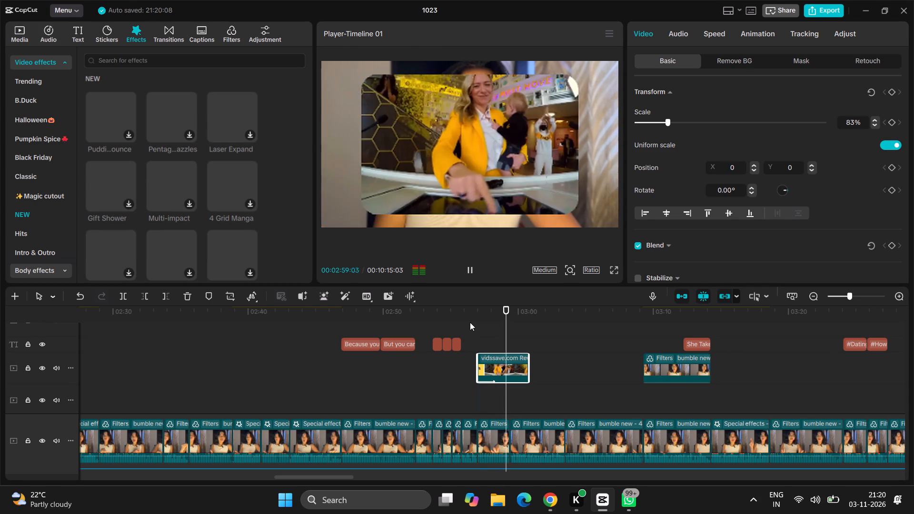
key(space)
key(space)
key(space)
key(Delete)
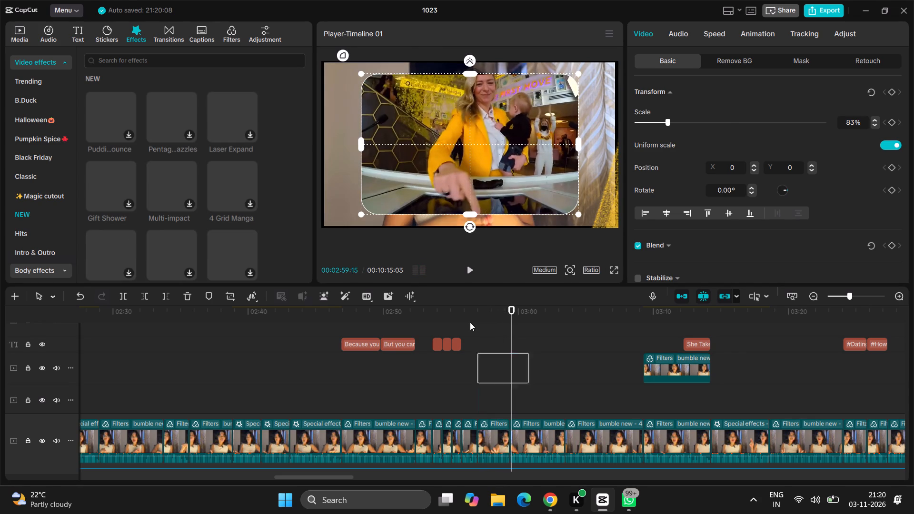
Play the timeline from 00:02:59:15 to about 00:03:25, reviewing the Bumble overlays, the captions and the speaker clips.
key(space)
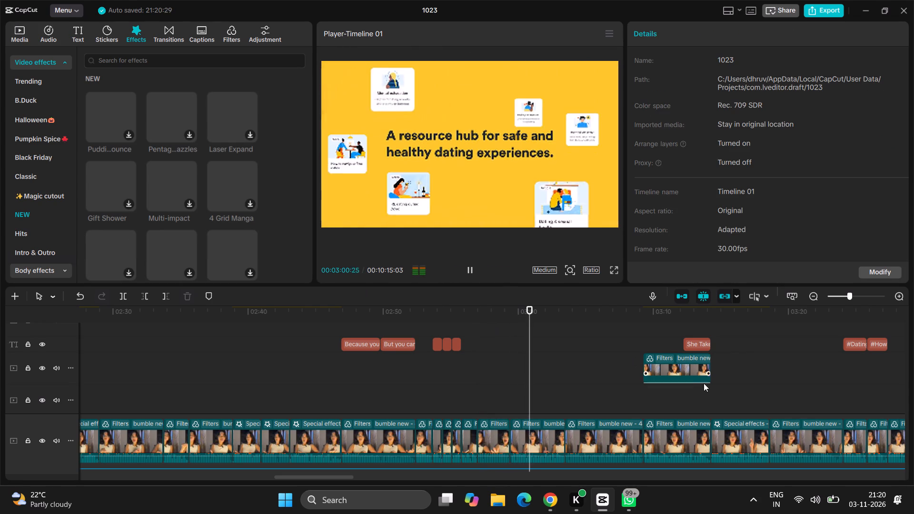
scroll(705, 391, left, 2)
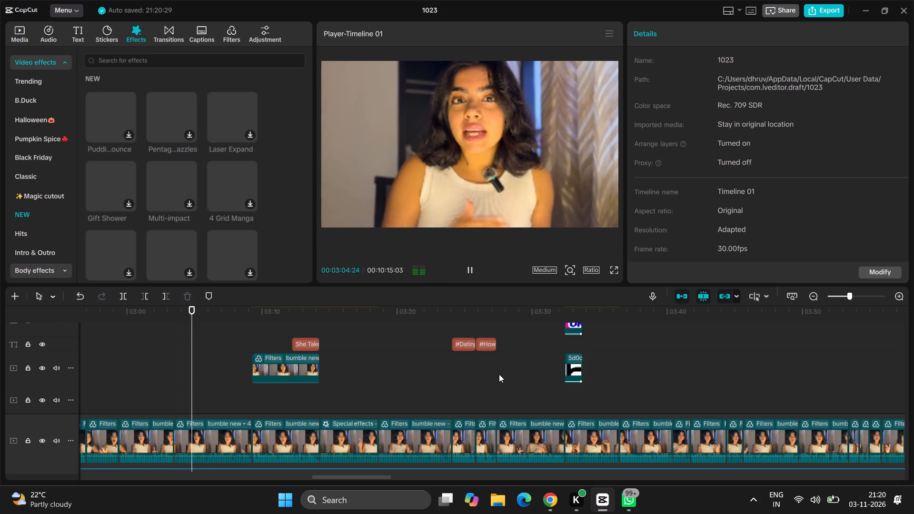
ctrl+scroll(496, 376, up, 2)
ctrl+scroll(496, 376, down, 1)
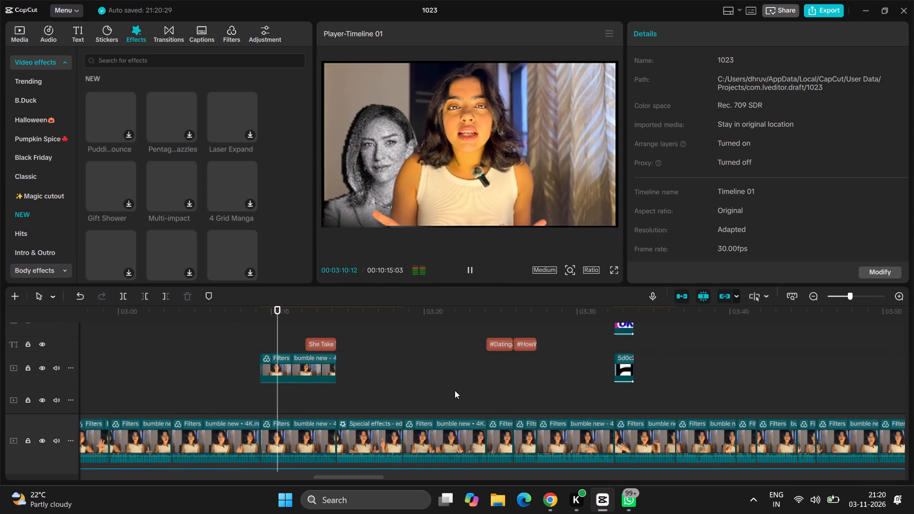
ctrl+scroll(515, 396, up, 4)
scroll(515, 396, left, 1)
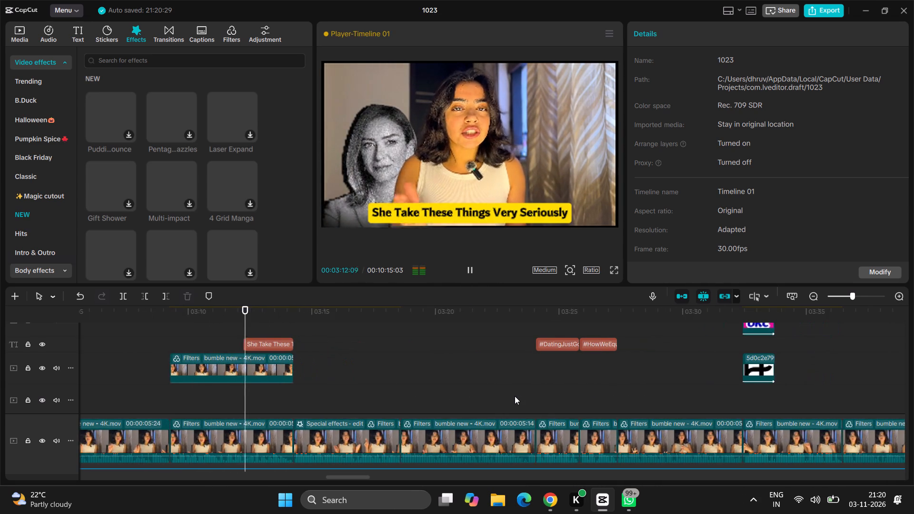
scroll(515, 396, left, 1)
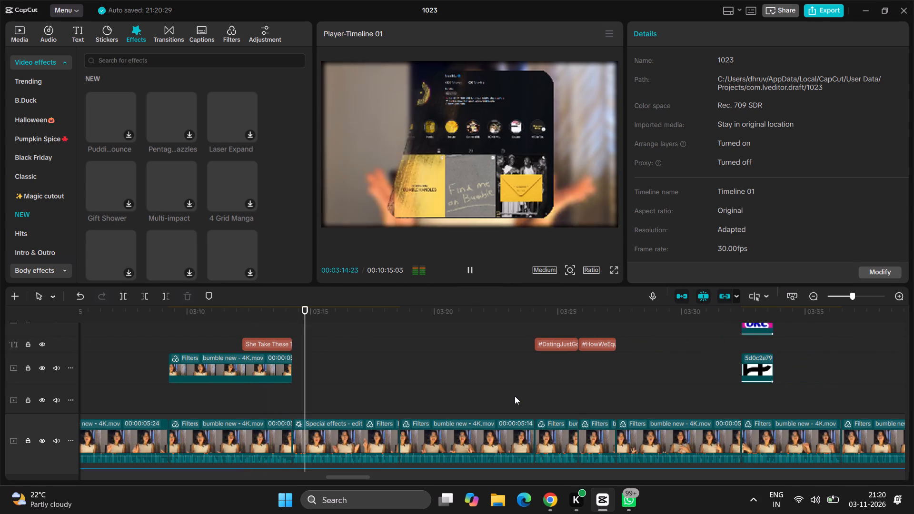
scroll(515, 396, down, 1)
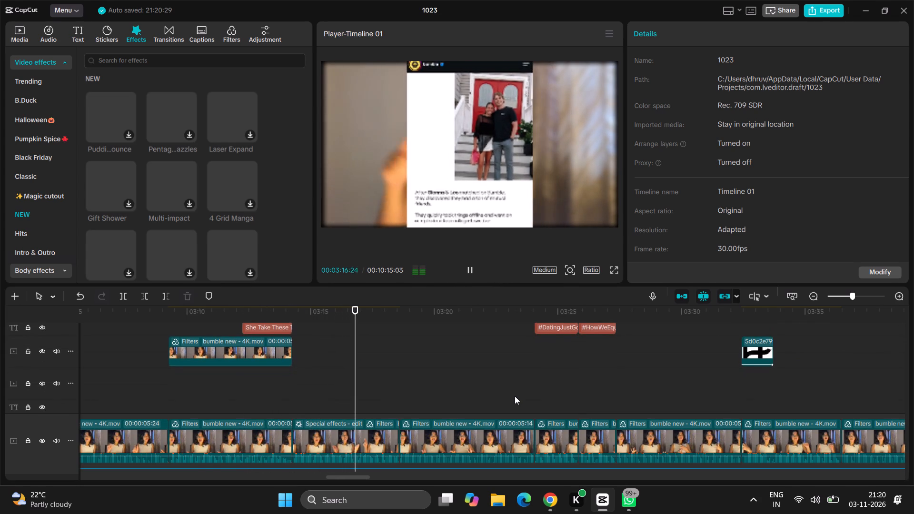
scroll(515, 396, left, 1)
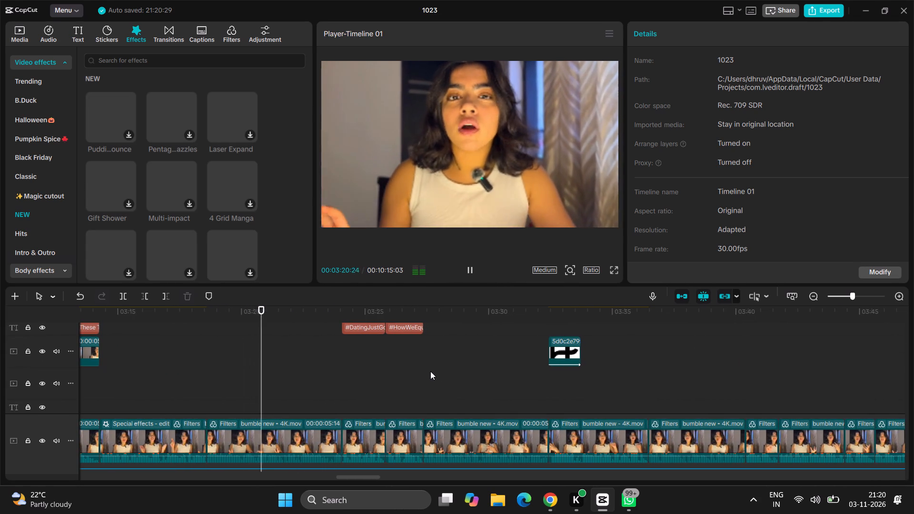
ctrl+scroll(430, 371, up, 1)
scroll(430, 371, left, 1)
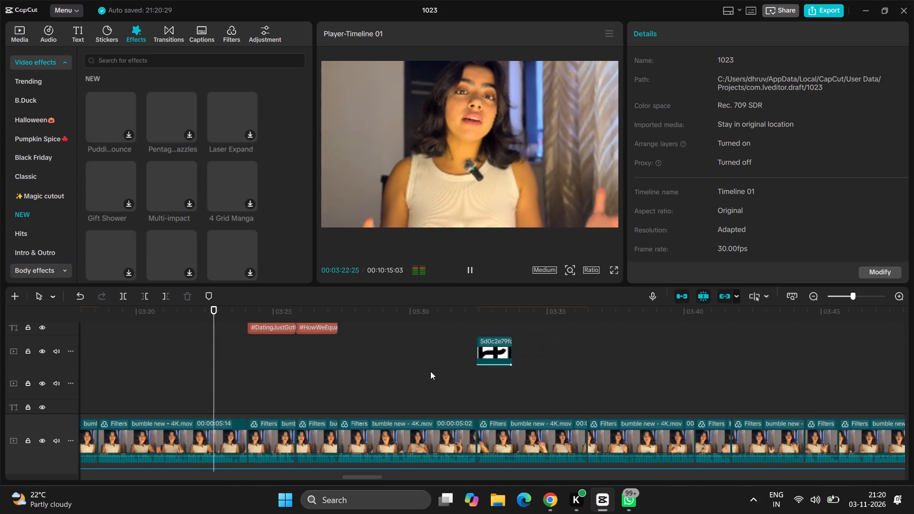
scroll(430, 371, up, 1)
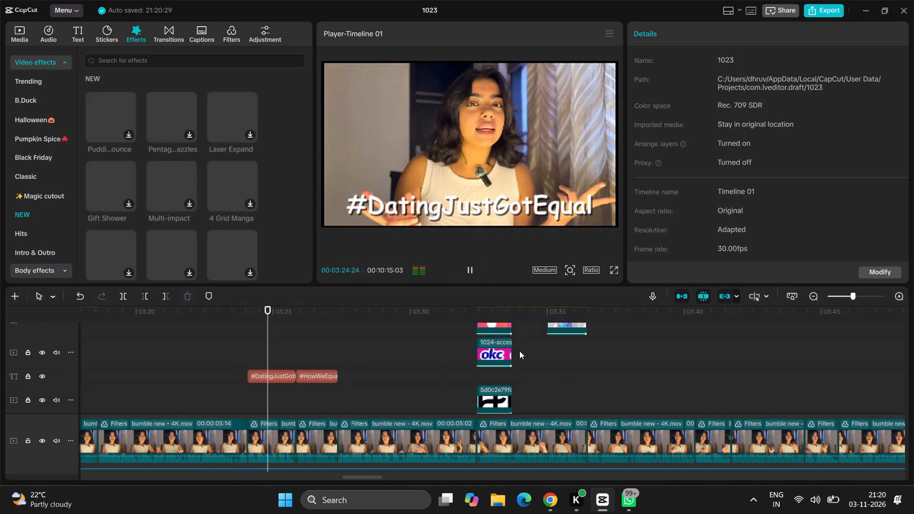
Review the dating-app logo overlays and the following globe section between about 00:03:32 and 00:03:37.
click(483, 308)
drag(483, 308, 468, 314)
key(space)
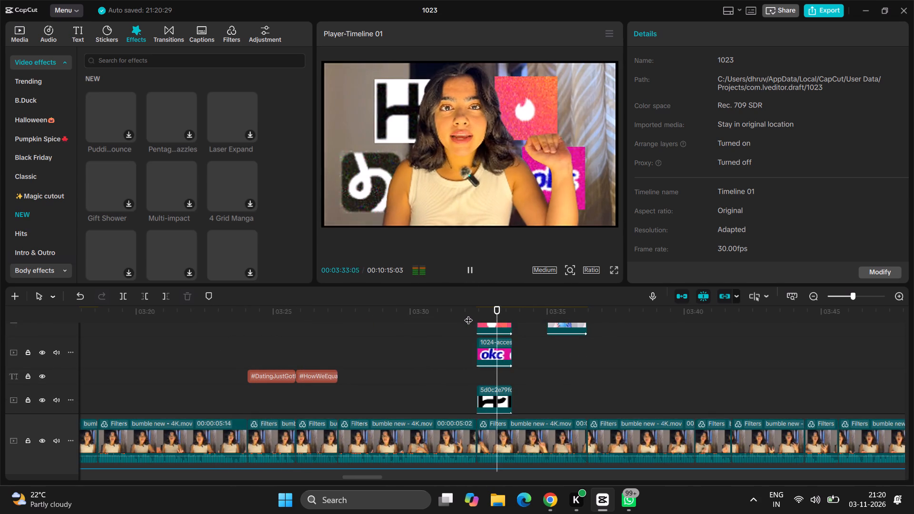
key(space)
scroll(468, 314, down, 1)
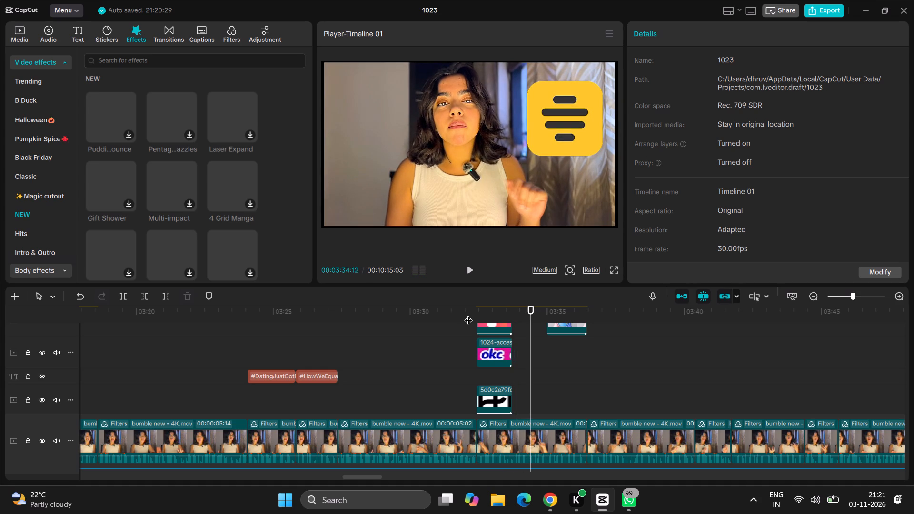
scroll(468, 314, down, 1)
drag(531, 314, 496, 323)
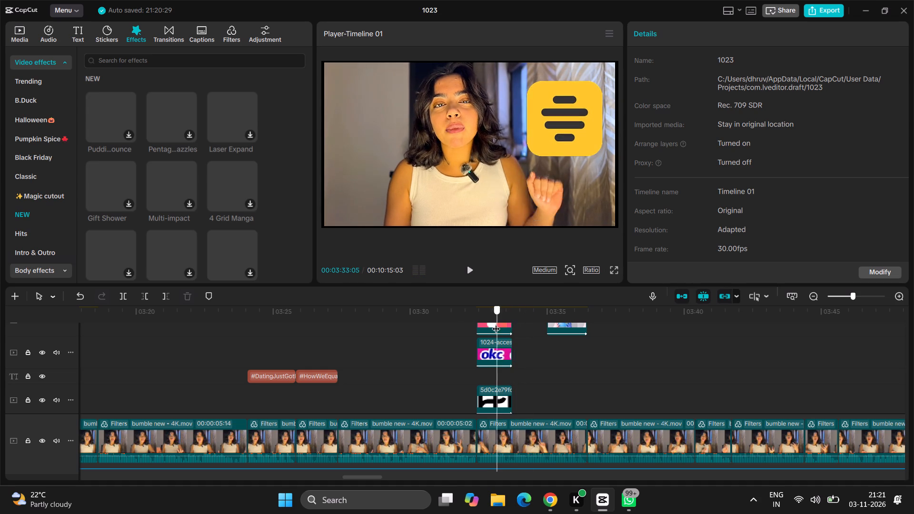
drag(496, 323, 495, 324)
scroll(495, 324, down, 1)
click(494, 376)
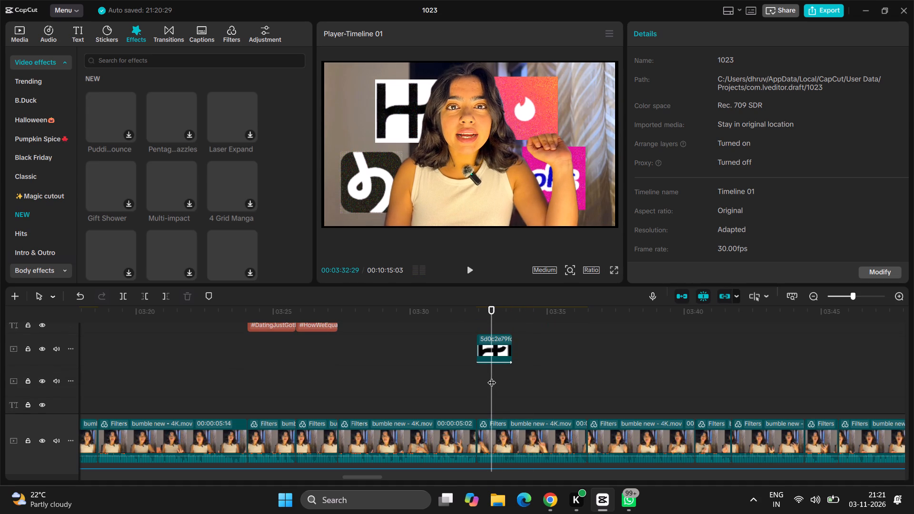
drag(501, 376, 497, 261)
scroll(560, 376, up, 1)
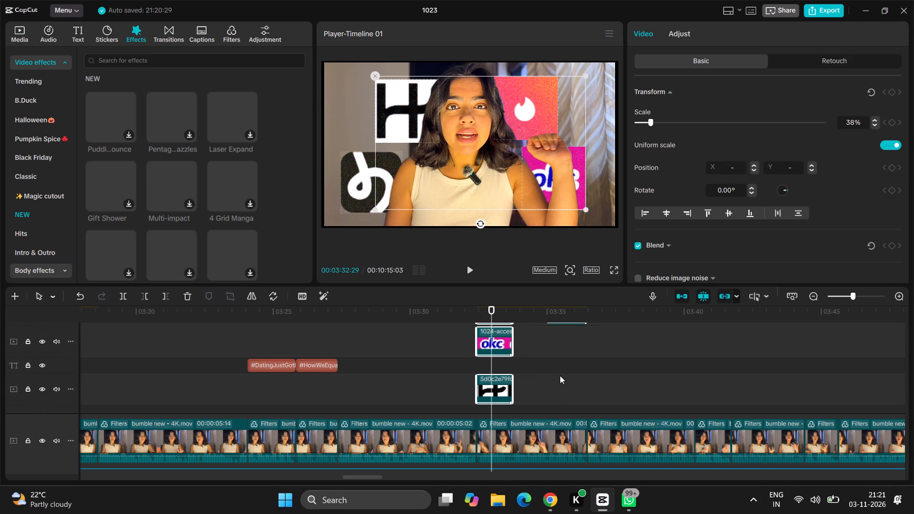
click(530, 362)
key(space)
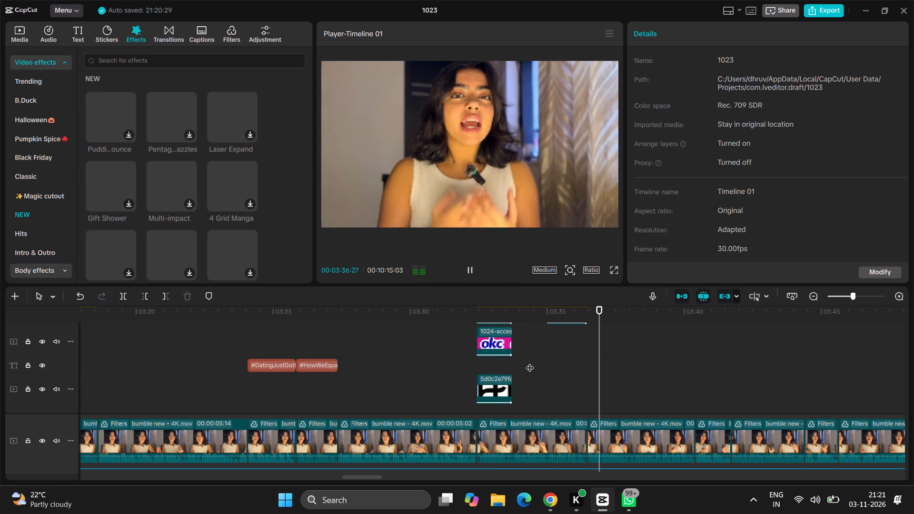
key(space)
Split the background-removed speaker clip on the upper track at 00:03:35:00, where the covid image overlay starts.
drag(606, 352, 574, 361)
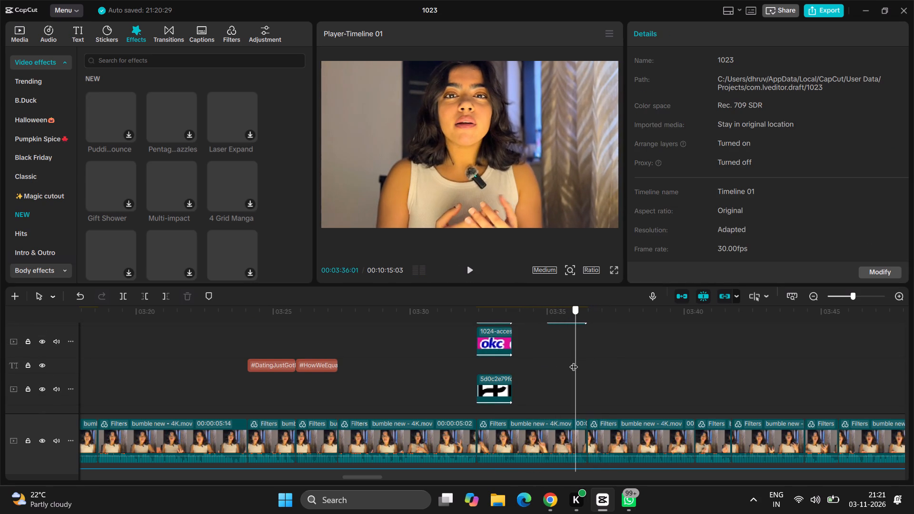
drag(574, 361, 564, 362)
scroll(564, 362, up, 2)
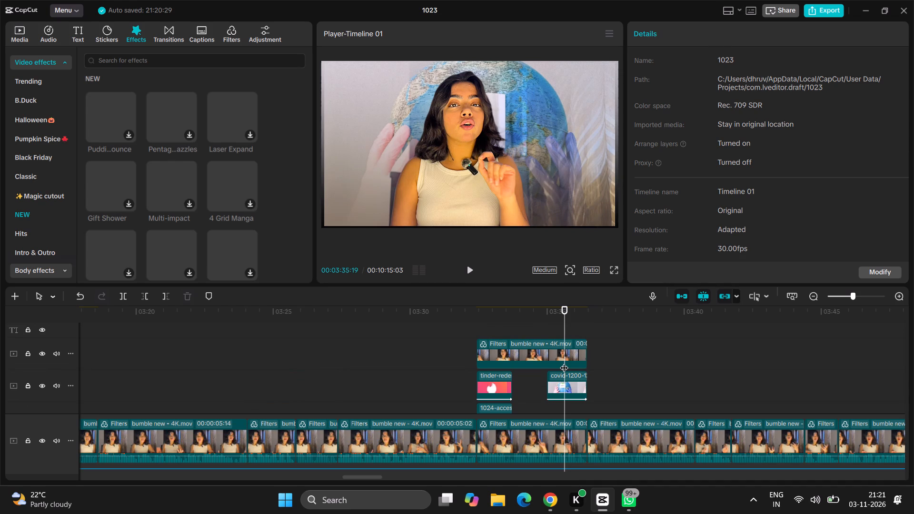
click(564, 362)
drag(564, 314, 543, 318)
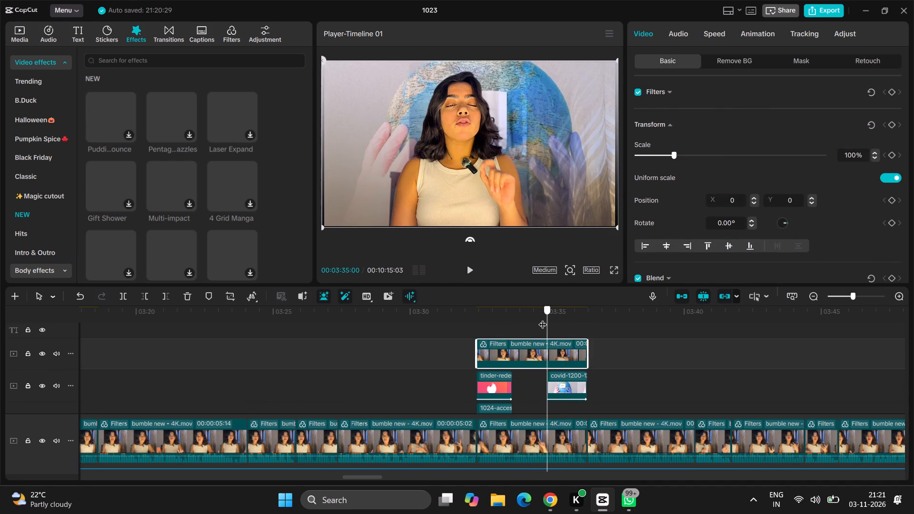
drag(543, 318, 545, 318)
click(545, 318)
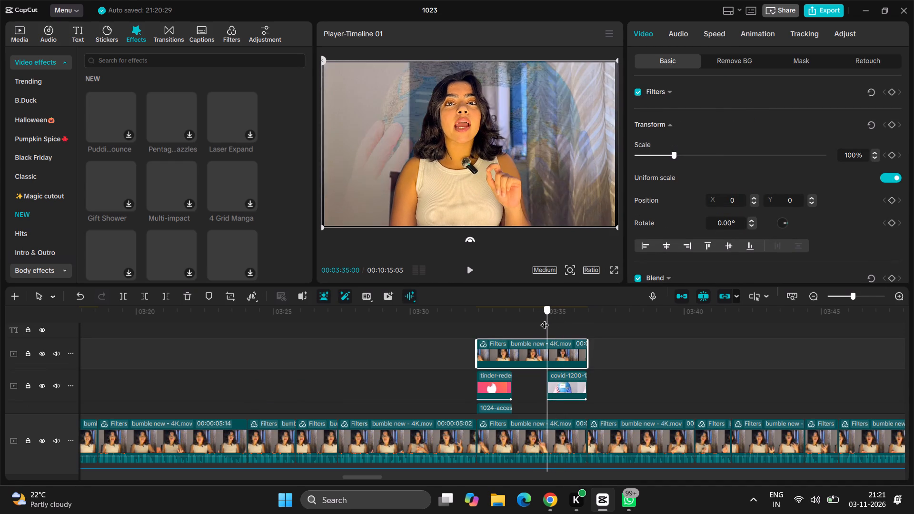
key(ctrl+b)
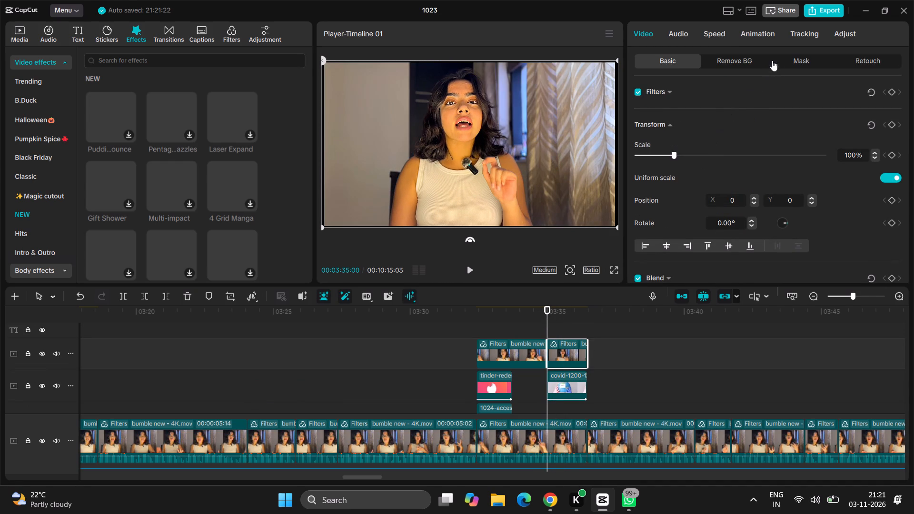
Apply the Offset Stroke outline to the background-removed speaker cutout after the split at 00:03:35:00.
click(749, 60)
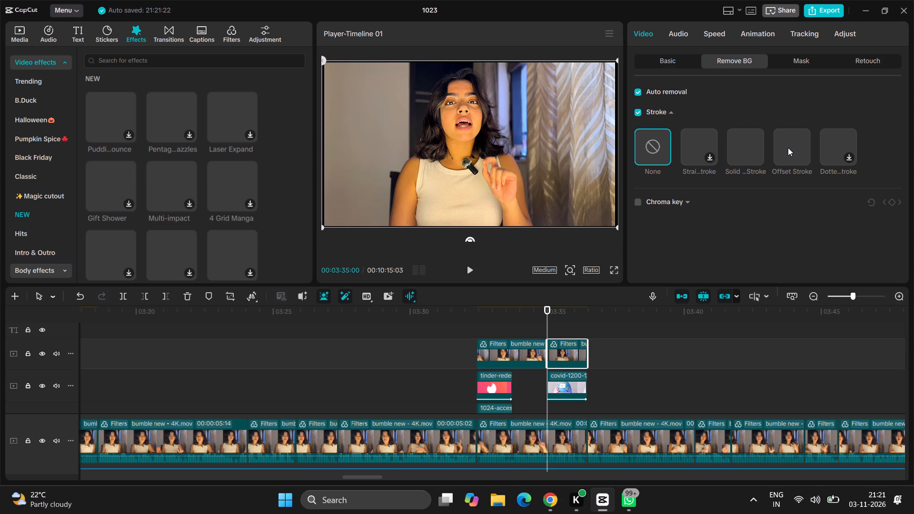
click(788, 148)
Play the timeline from 00:03:35:00 to about 00:03:51, reviewing the Bumble overlay footage and the speaker clips between overlays.
key(space)
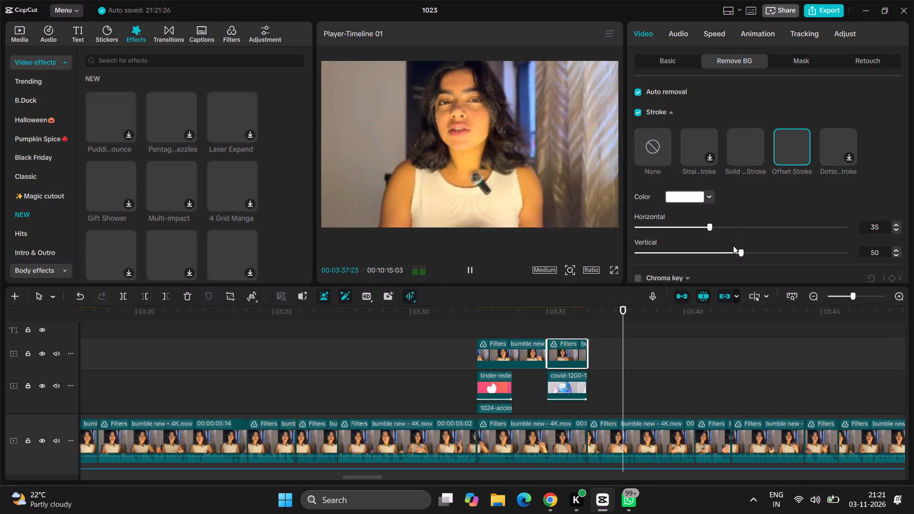
scroll(740, 383, down, 1)
scroll(740, 383, left, 1)
scroll(740, 383, down, 2)
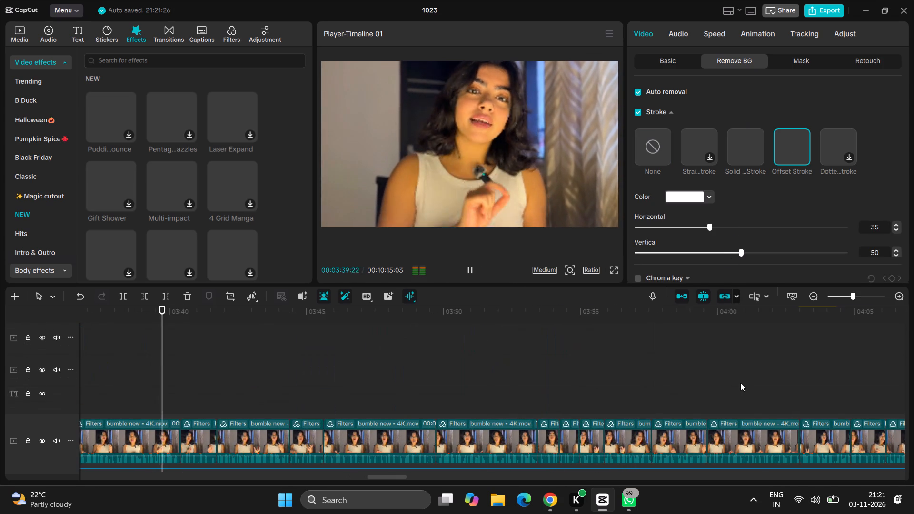
scroll(740, 383, down, 3)
scroll(740, 383, right, 1)
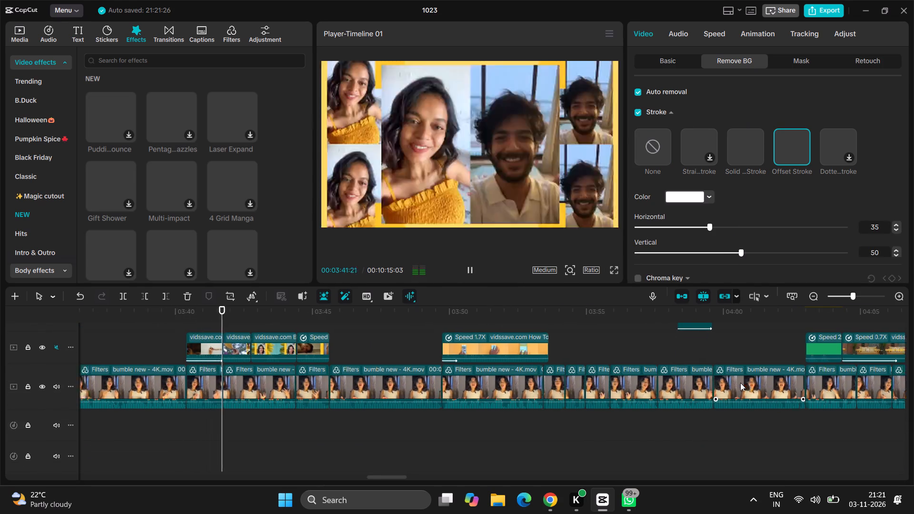
scroll(740, 383, right, 1)
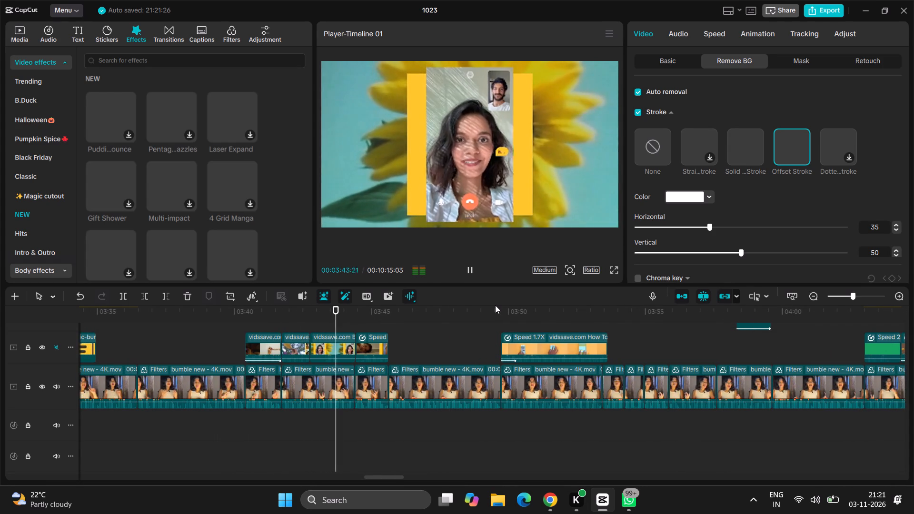
ctrl+scroll(495, 305, up, 13)
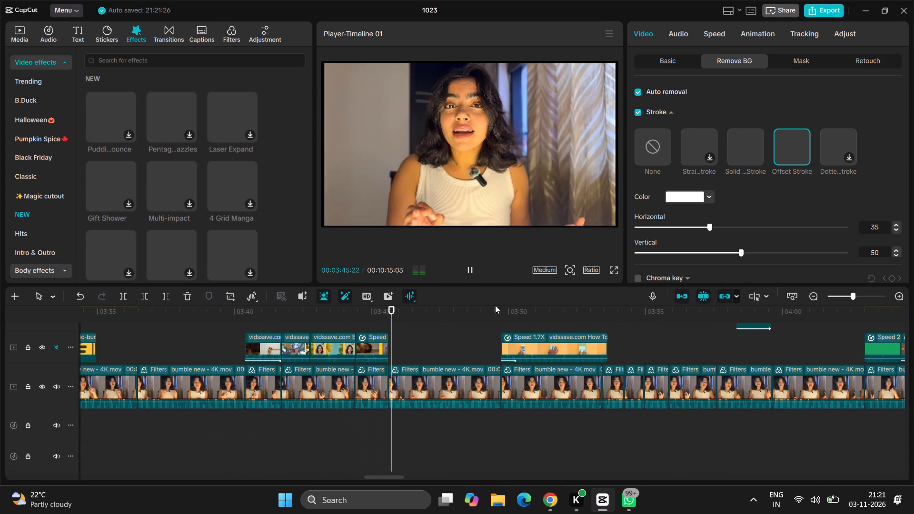
ctrl+scroll(495, 305, up, 2)
scroll(495, 305, left, 1)
ctrl+scroll(473, 357, up, 8)
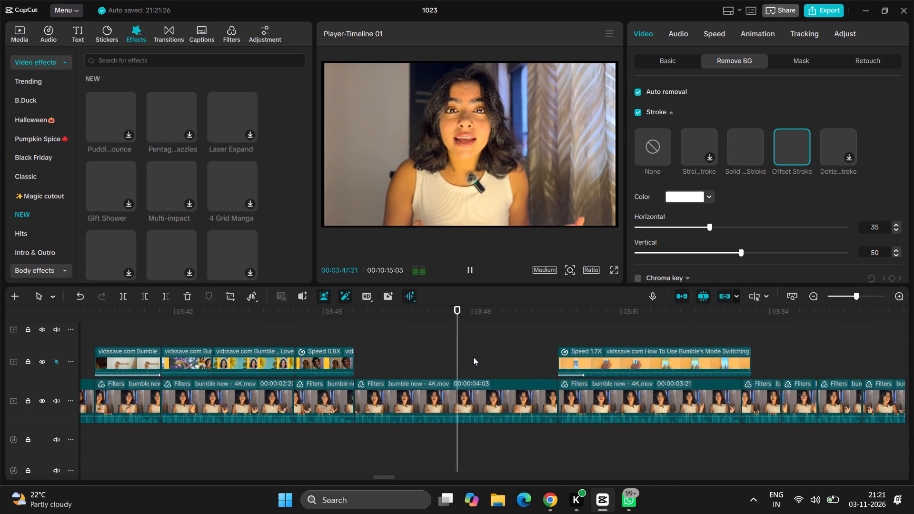
ctrl+scroll(473, 357, up, 7)
scroll(473, 357, right, 1)
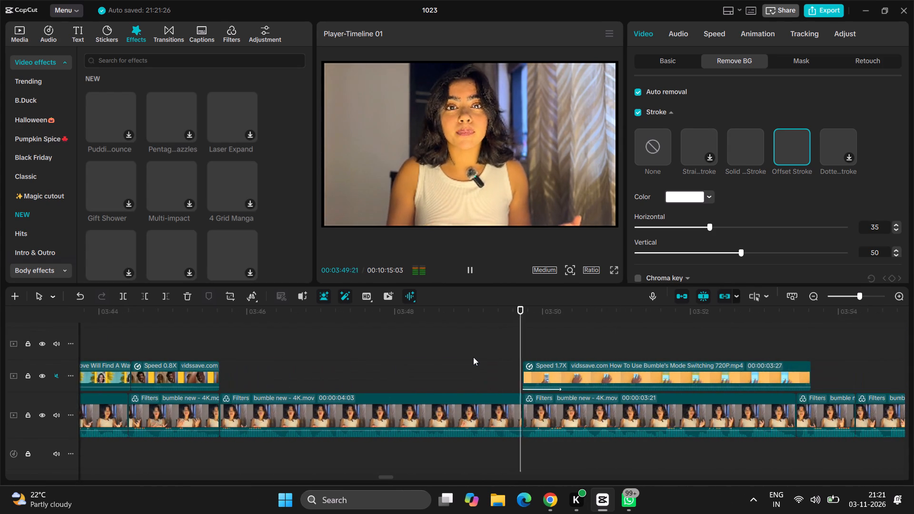
scroll(361, 362, right, 3)
key(space)
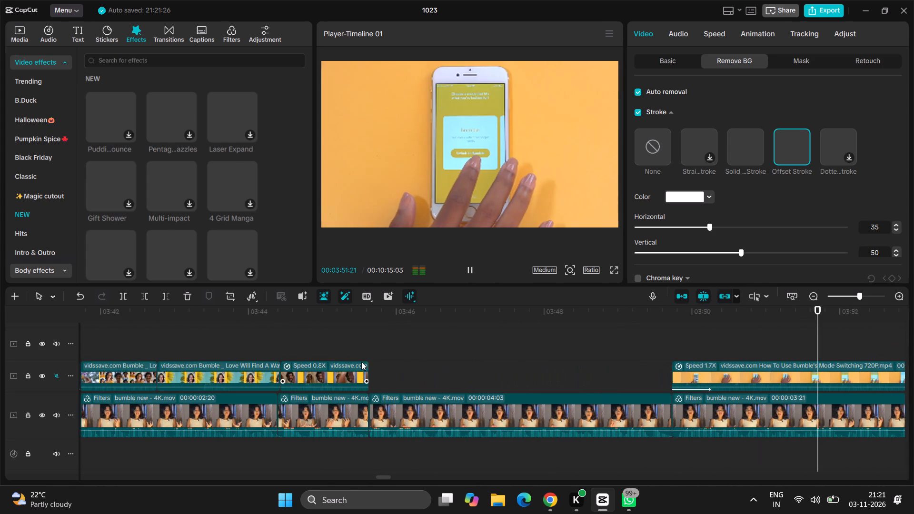
Replay from about 00:03:40 to 00:03:57, examining the Love Will Find A Way clips and the mode-switching phone overlay.
scroll(361, 362, right, 1)
click(343, 347)
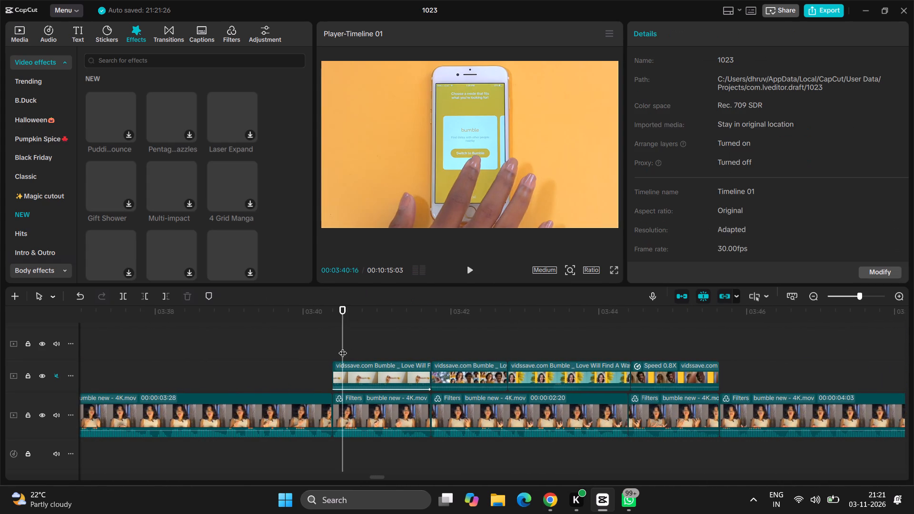
drag(343, 347, 319, 353)
key(space)
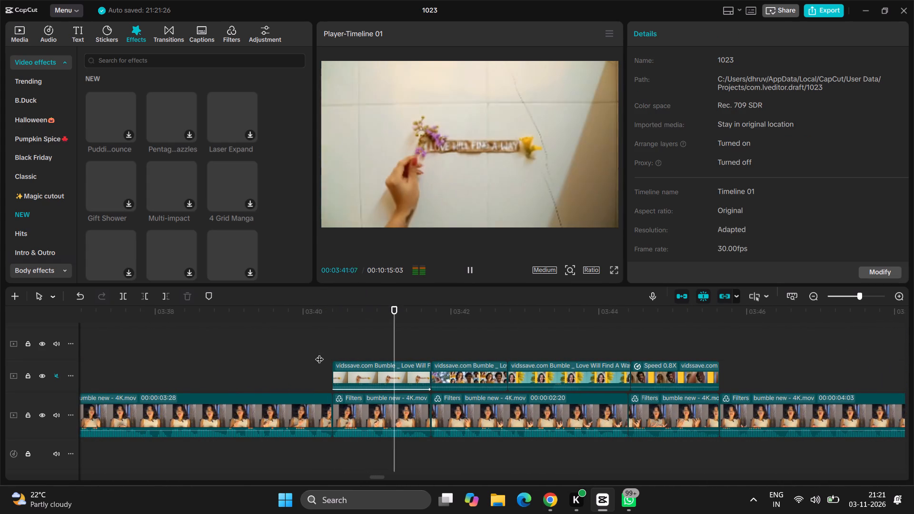
key(space)
click(319, 353)
key(space)
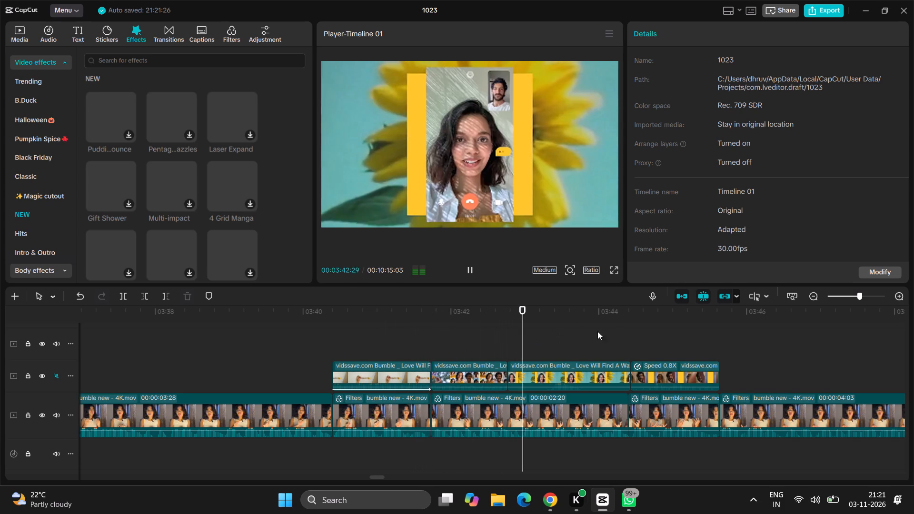
scroll(657, 328, left, 1)
ctrl+scroll(657, 328, down, 2)
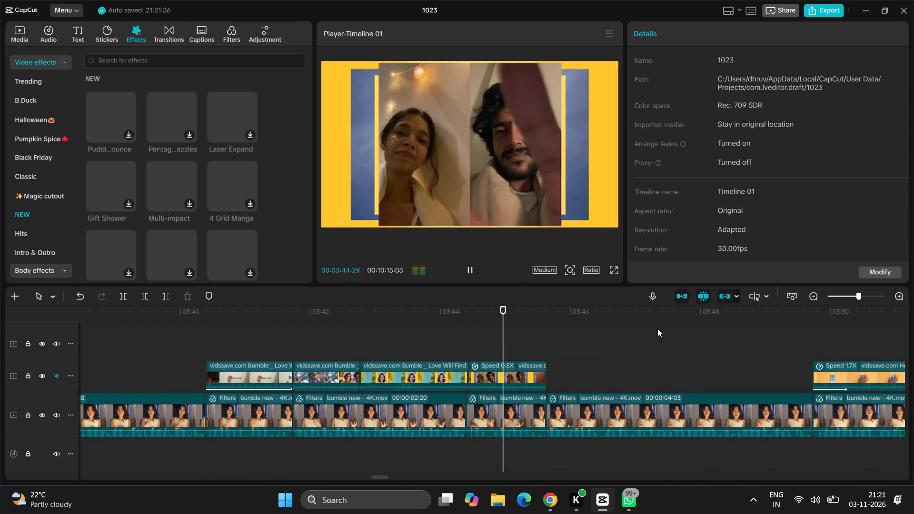
ctrl+scroll(657, 328, down, 3)
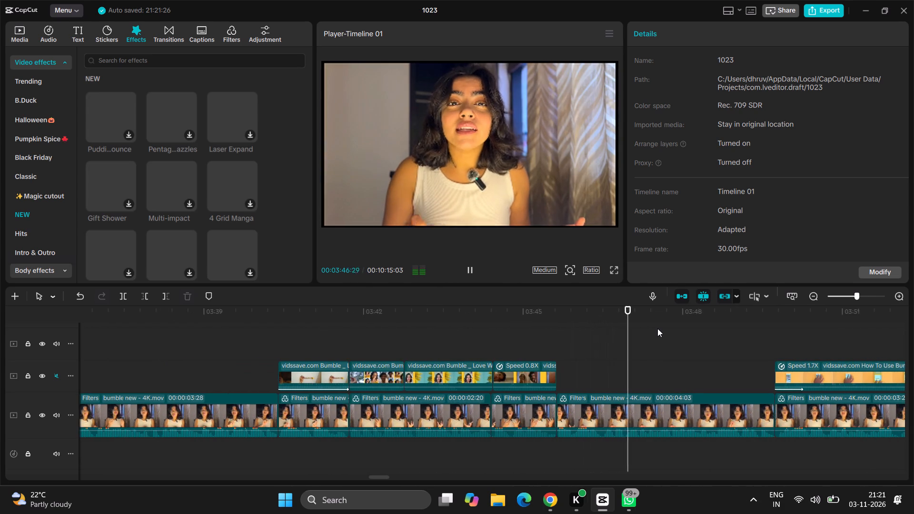
scroll(657, 328, left, 1)
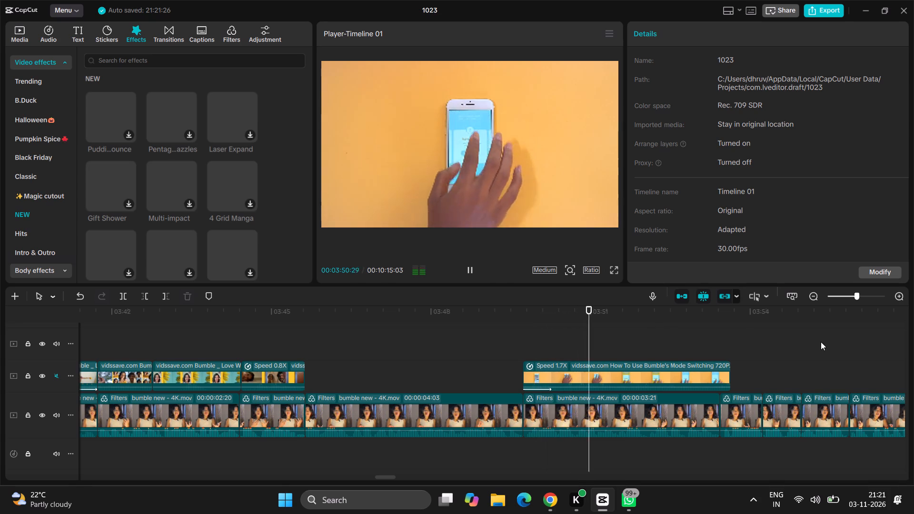
ctrl+scroll(775, 349, down, 3)
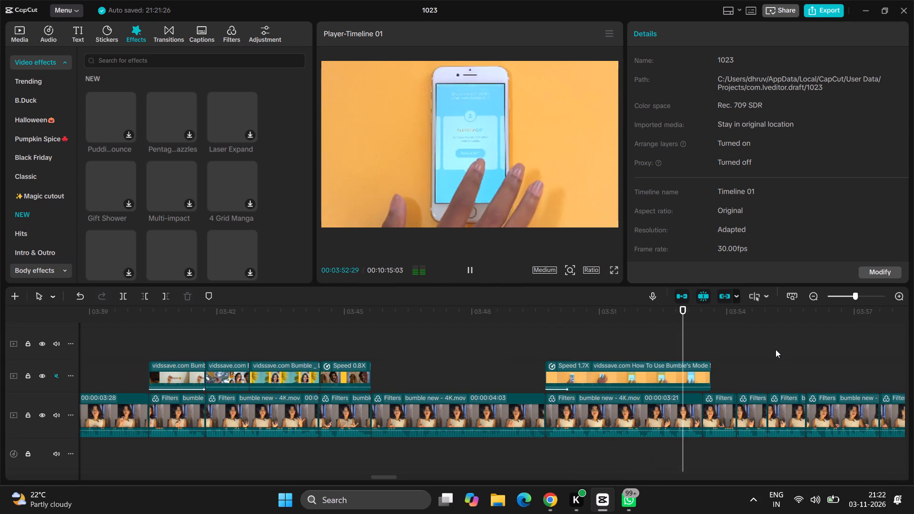
scroll(775, 349, left, 1)
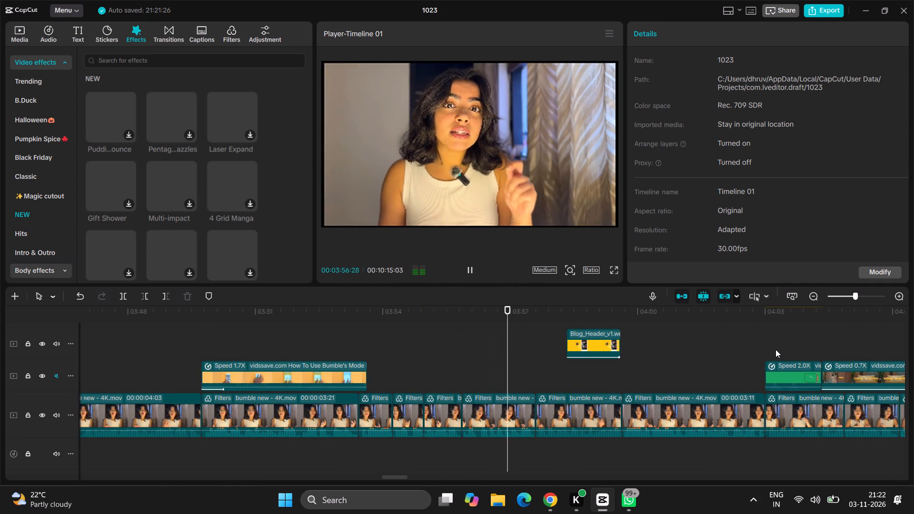
key(space)
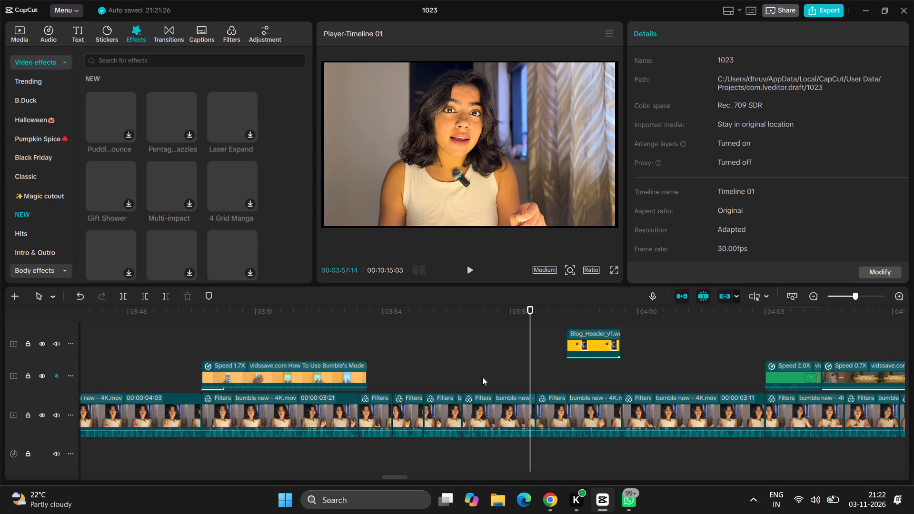
Play from 00:03:57:14 to about 00:04:02, reviewing how the Blog_Header image overlay appears over the speaker.
drag(527, 369, 366, 412)
key(space)
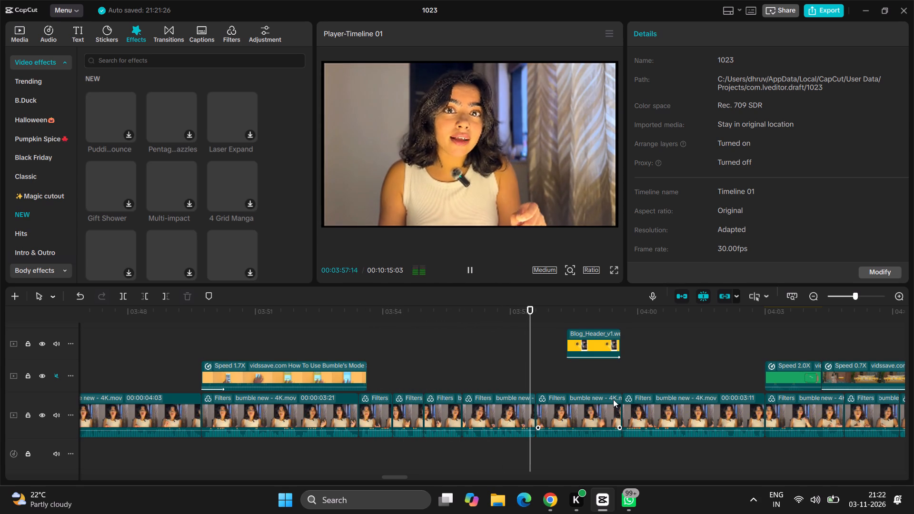
ctrl+scroll(613, 399, up, 6)
scroll(613, 399, left, 1)
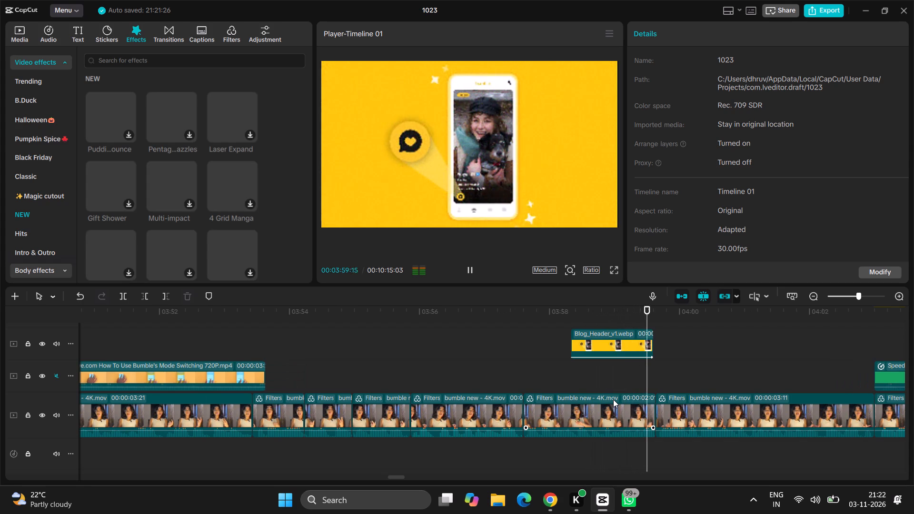
scroll(613, 399, left, 1)
scroll(657, 394, left, 1)
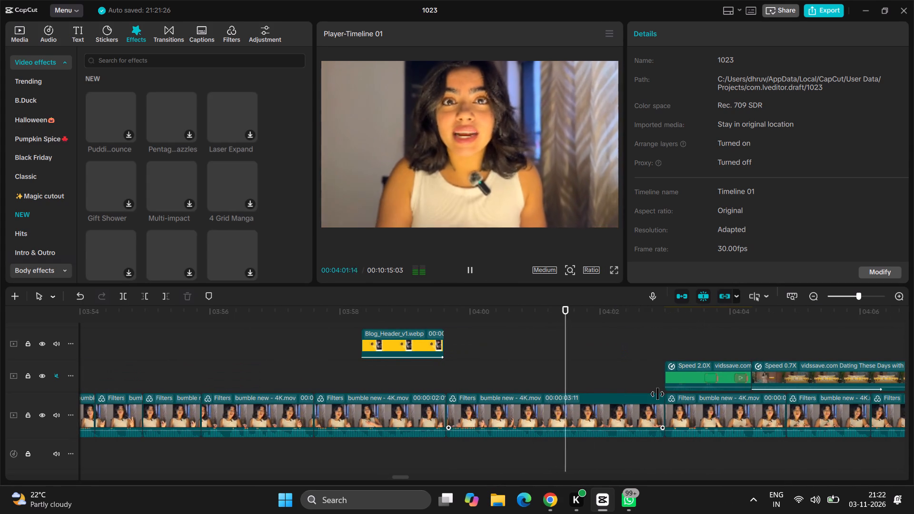
key(space)
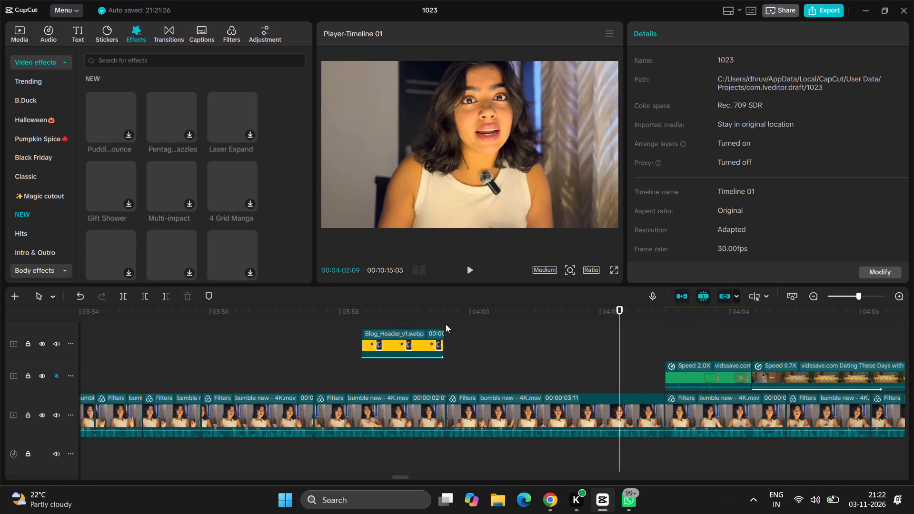
Apply the Zoom Out entrance animation to the Blog_Header image overlay near 00:03:59.
click(408, 308)
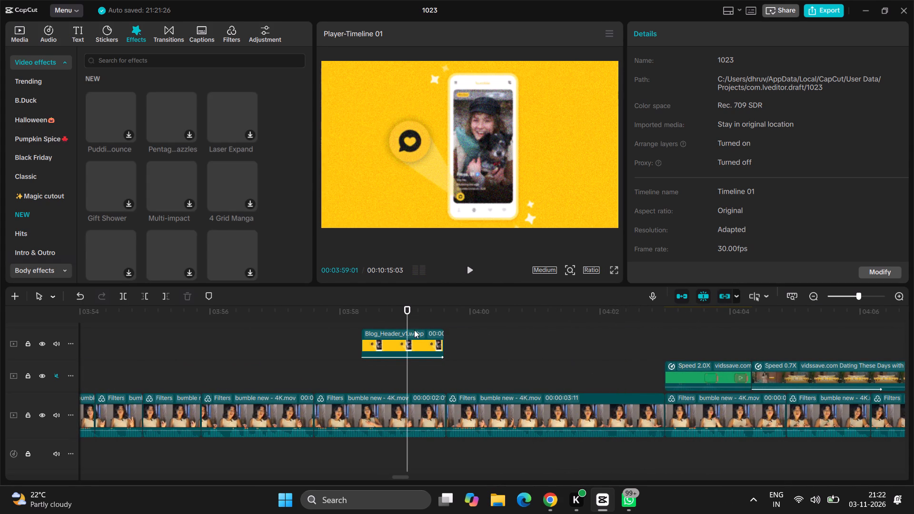
click(419, 357)
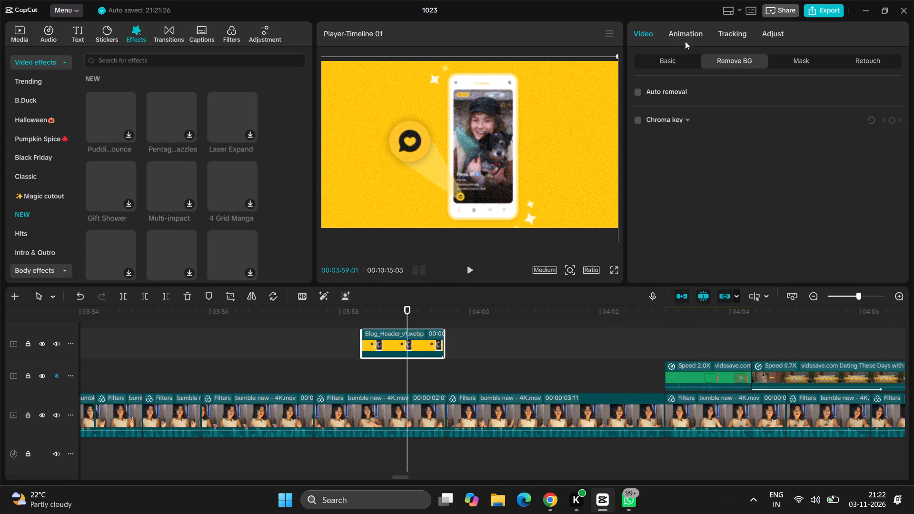
click(687, 38)
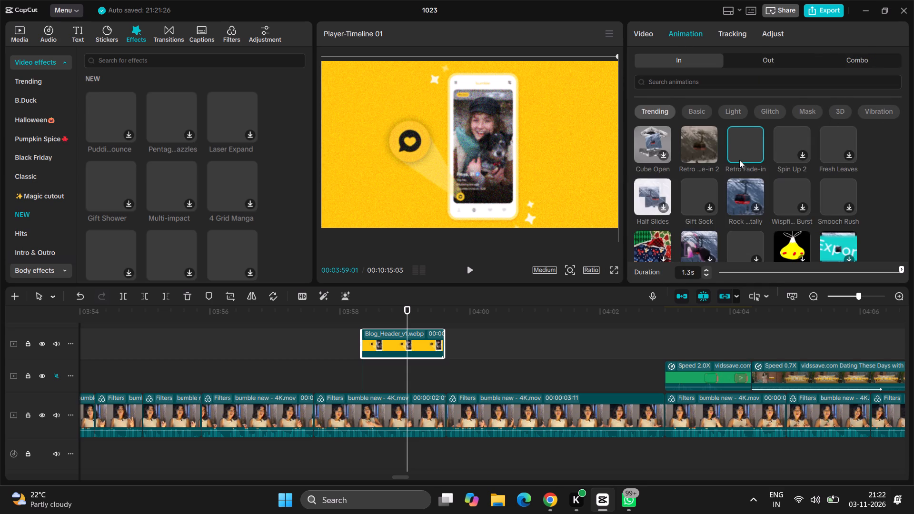
scroll(735, 155, up, 1)
click(843, 144)
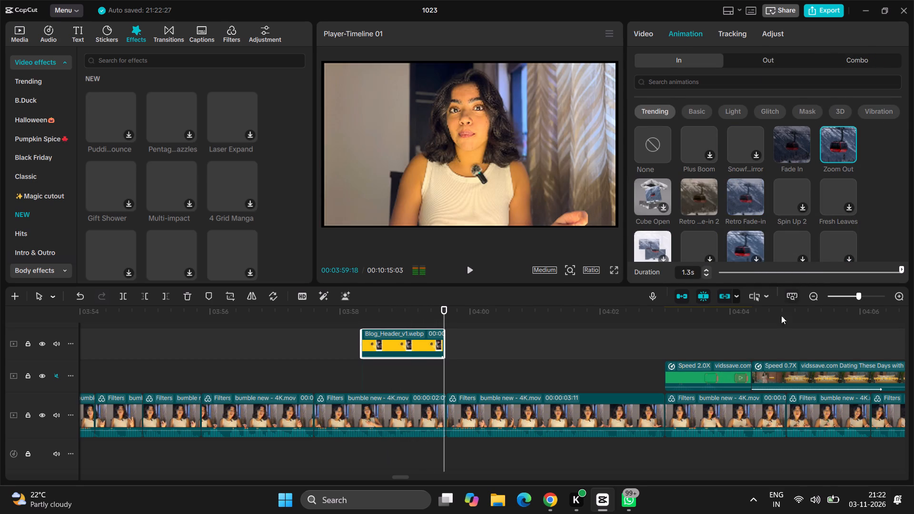
Play from 00:03:59:18 to about 00:04:14, reviewing the green-screen overlay, the Dating These Days clips and the marketing takeaways opening.
key(space)
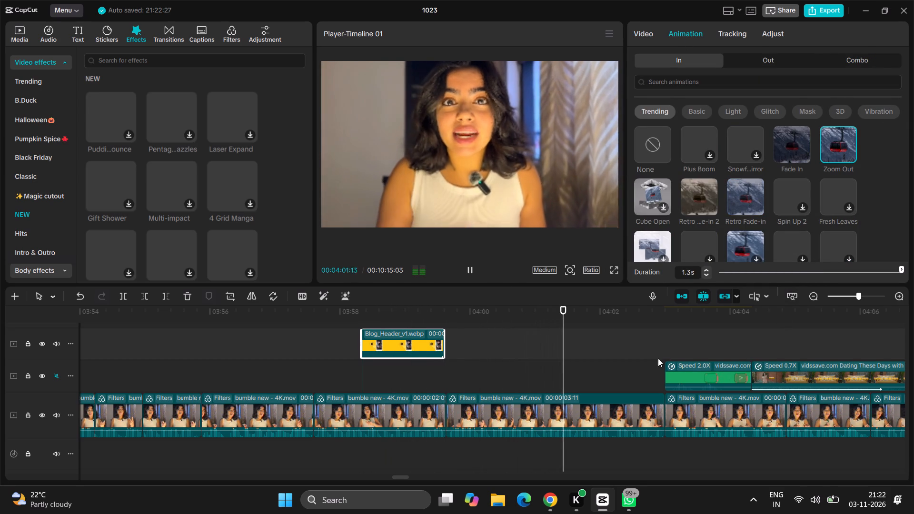
key(space)
drag(596, 328, 567, 335)
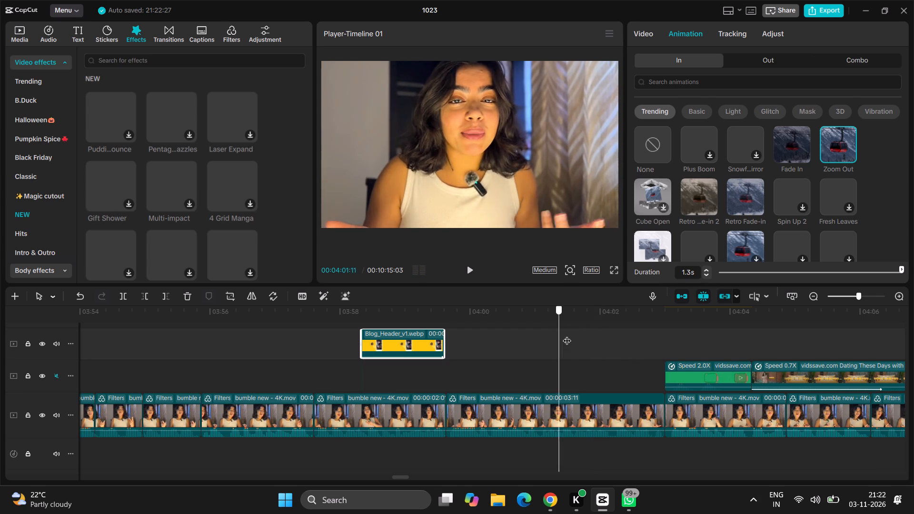
drag(567, 335, 602, 336)
key(space)
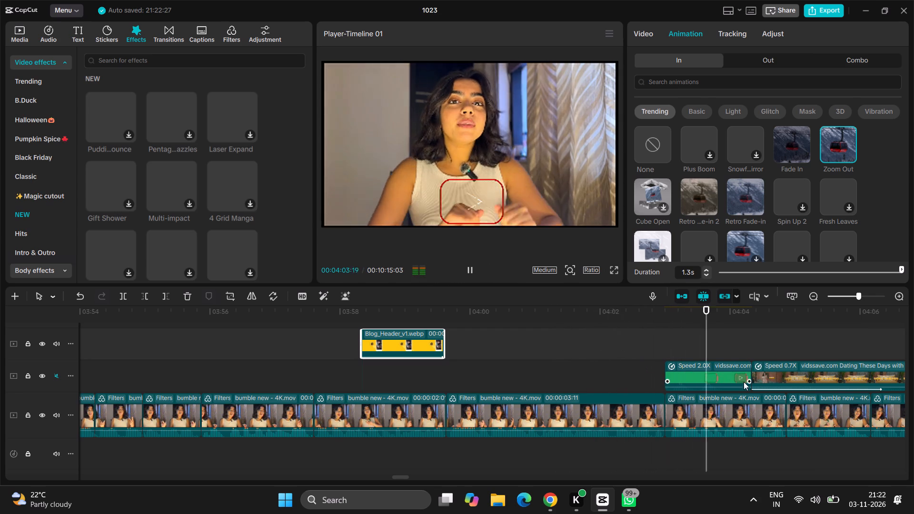
scroll(765, 386, left, 2)
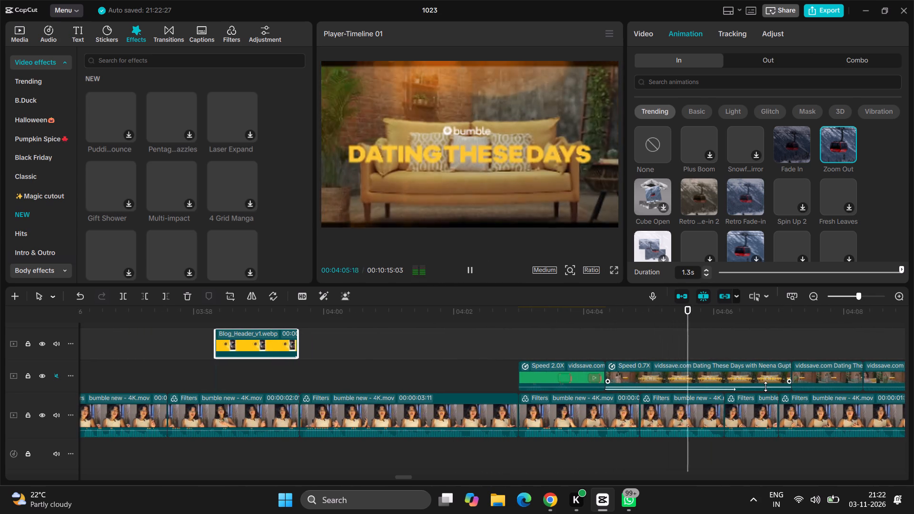
scroll(765, 386, right, 1)
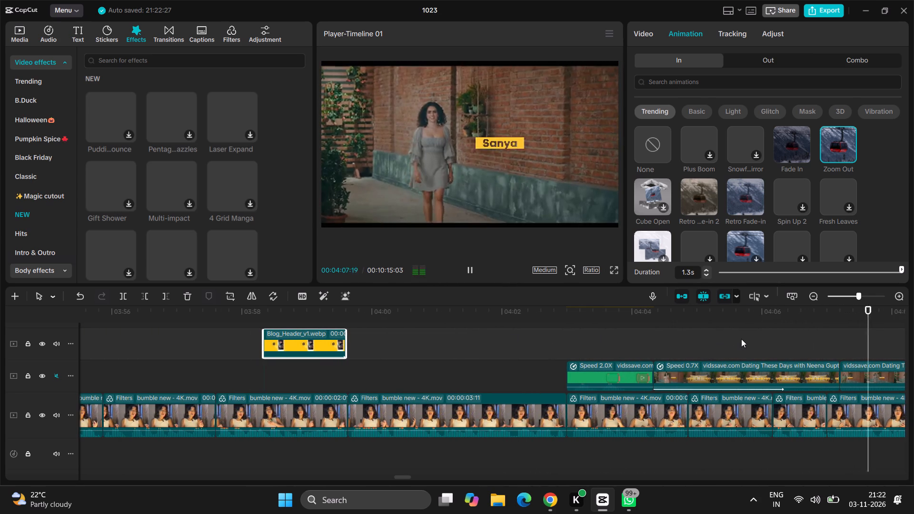
scroll(741, 339, left, 1)
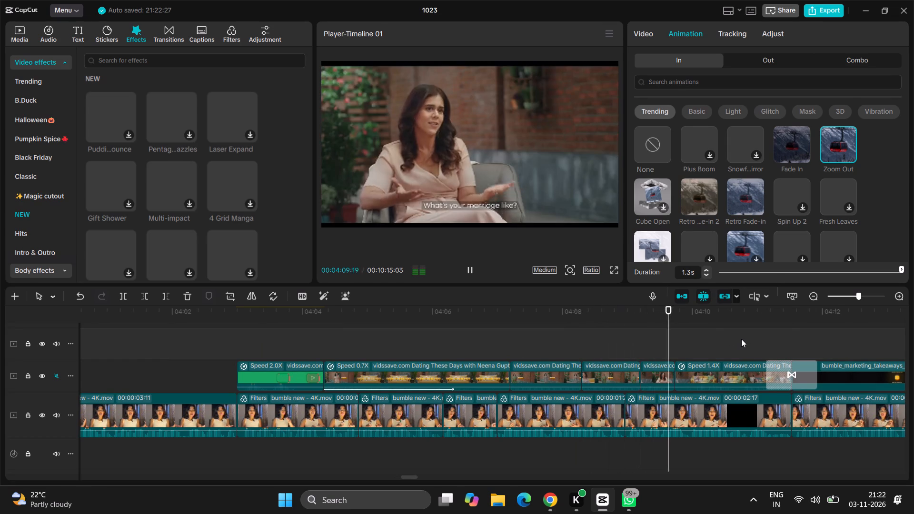
scroll(853, 370, left, 1)
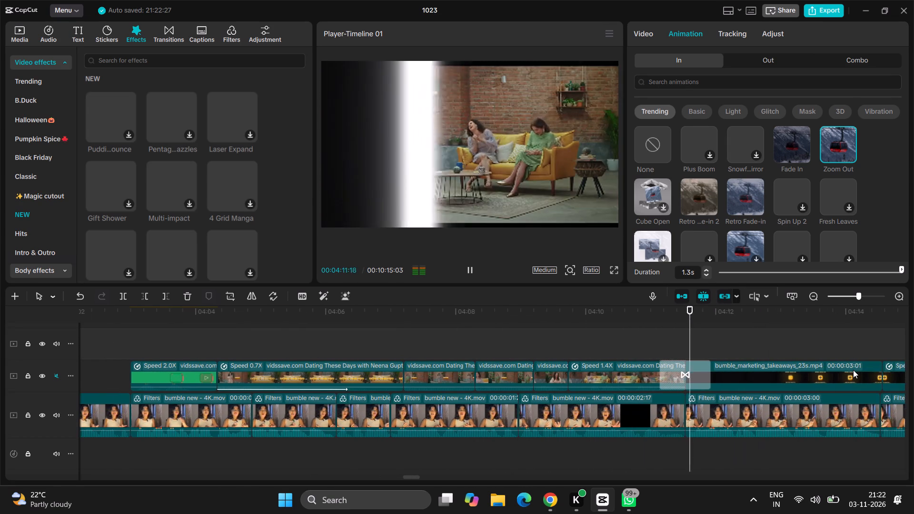
scroll(853, 370, left, 2)
ctrl+scroll(853, 370, down, 6)
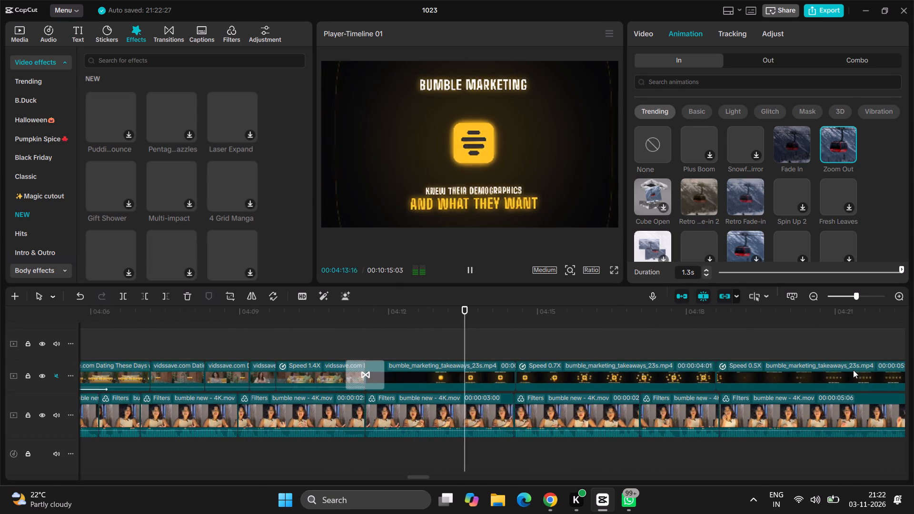
ctrl+scroll(853, 370, down, 1)
scroll(853, 370, left, 1)
Skim from about 00:04:14 to 00:04:44, reviewing the remaining marketing takeaways clips and the bumble_shown_in_practice overlay.
drag(572, 349, 622, 332)
triple_click(622, 332)
drag(622, 332, 864, 322)
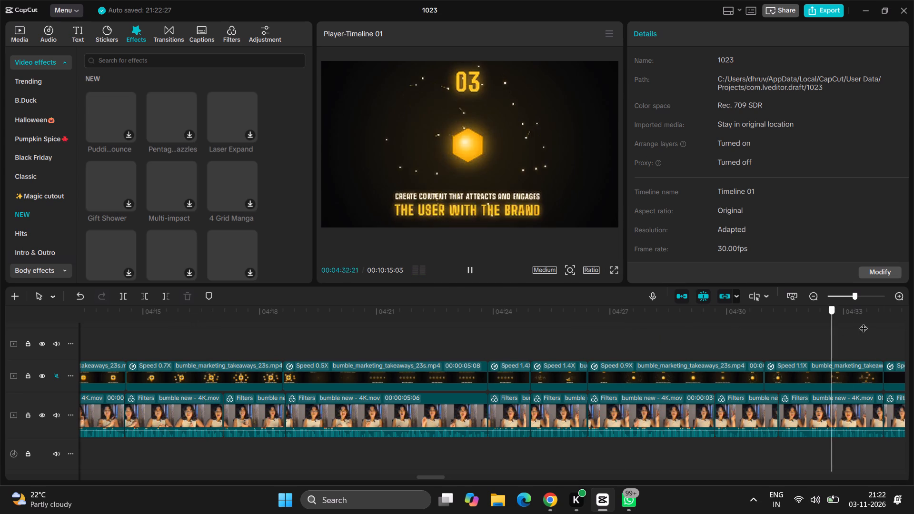
drag(864, 322, 499, 339)
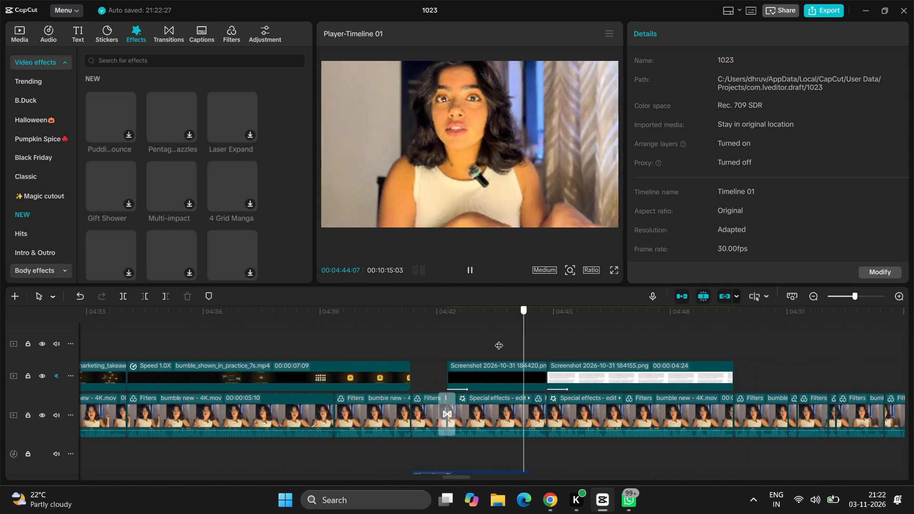
drag(499, 339, 407, 346)
Play from about 00:04:42 to 00:04:52:27, examining how the open-letter screenshot overlays enter and leave over the blurred speaker.
key(space)
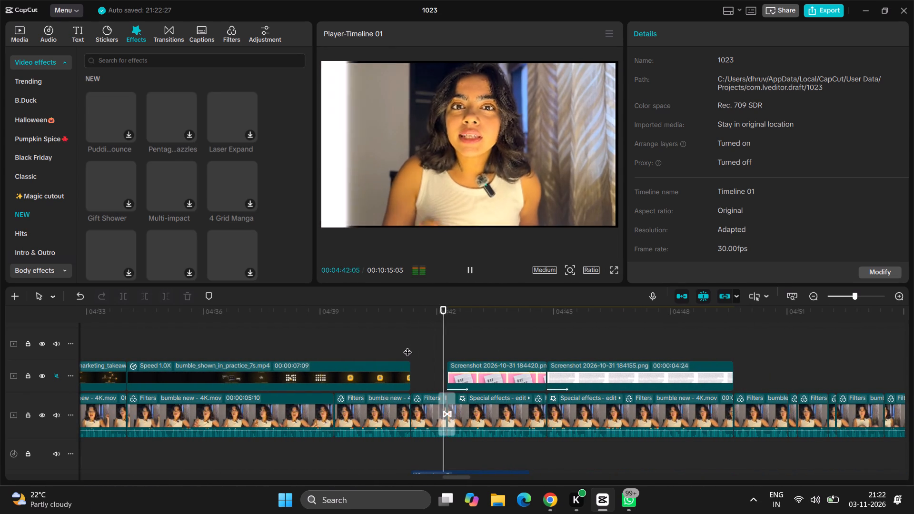
key(space)
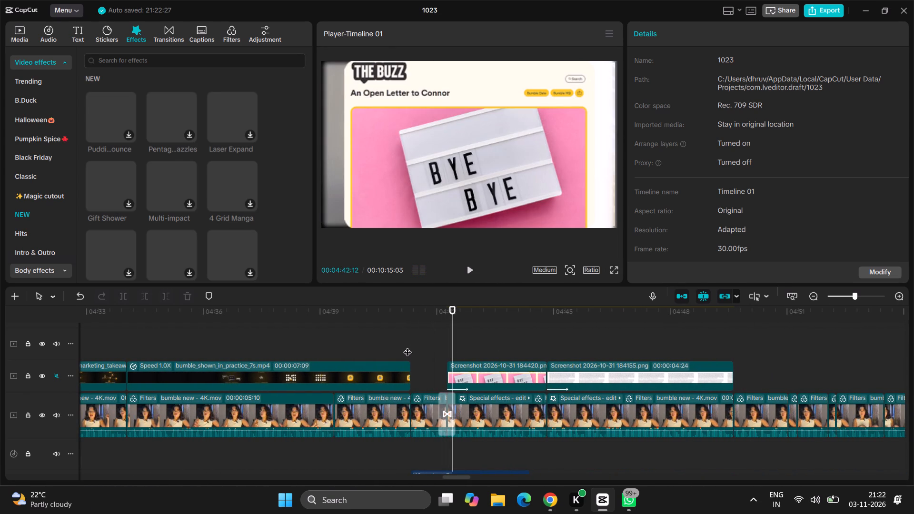
key(space)
key(space)
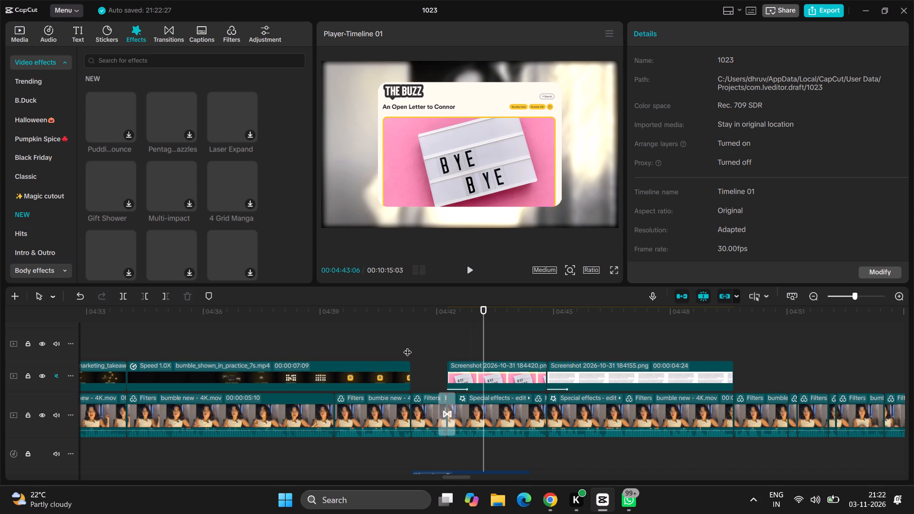
key(space)
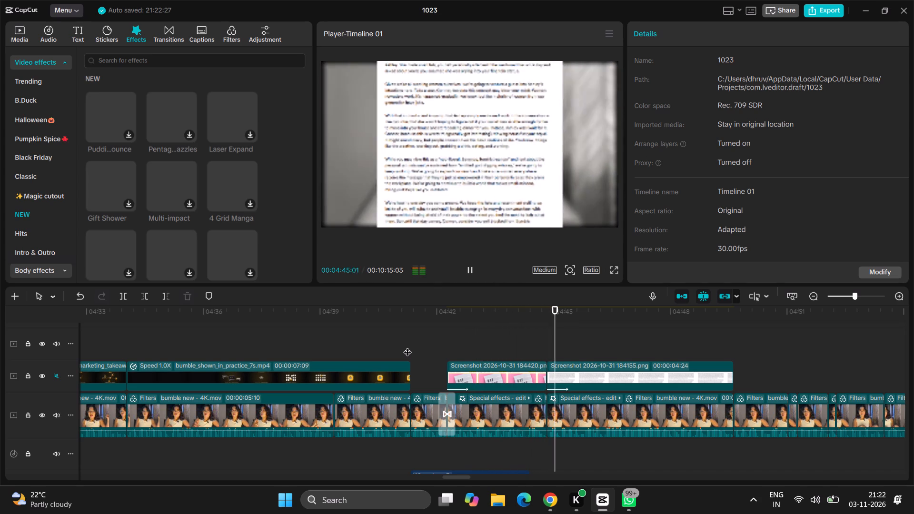
key(space)
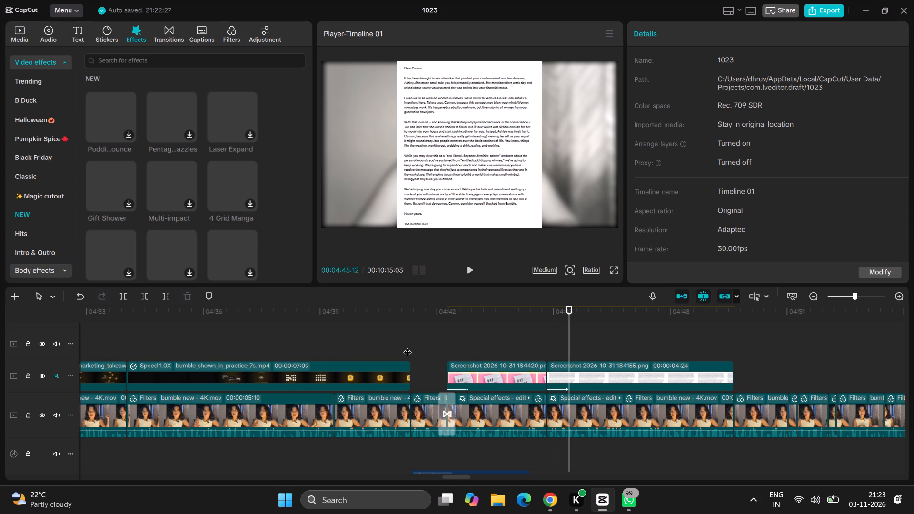
key(space)
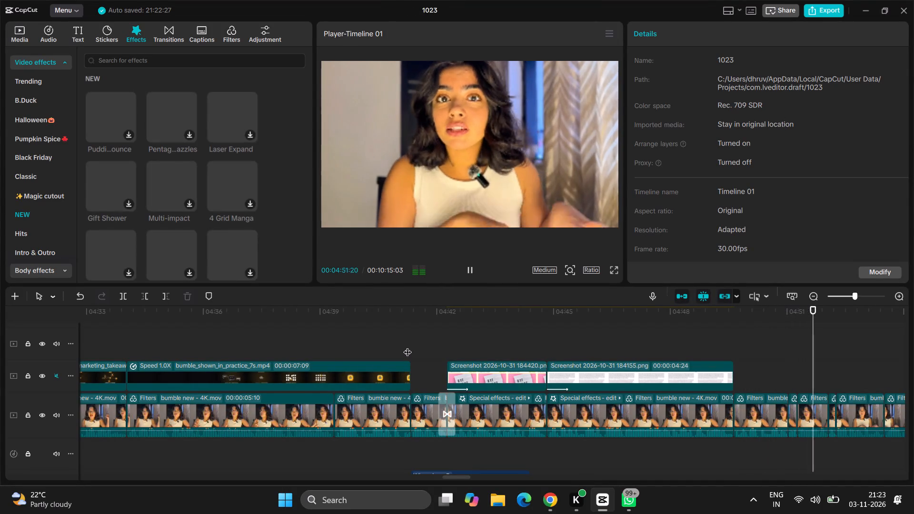
key(space)
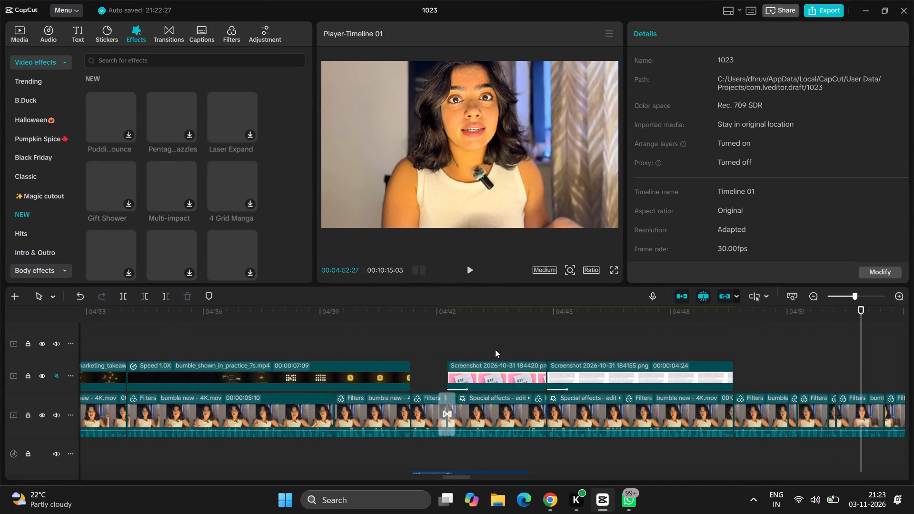
Recheck the cut around 00:04:52 and enlarge the short speaker clip at 00:04:52:05 until it slightly overfills the frame.
drag(860, 327, 804, 336)
key(space)
key(space)
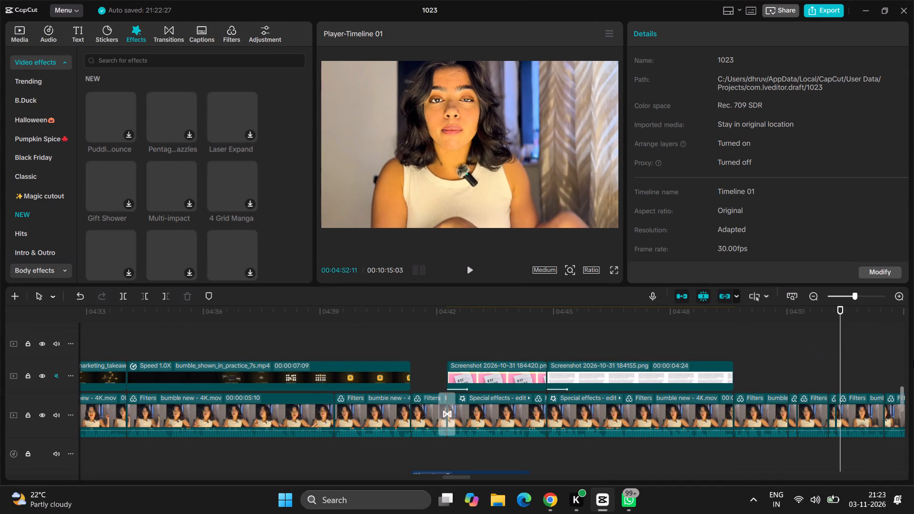
ctrl+scroll(913, 360, up, 9)
ctrl+scroll(819, 348, up, 8)
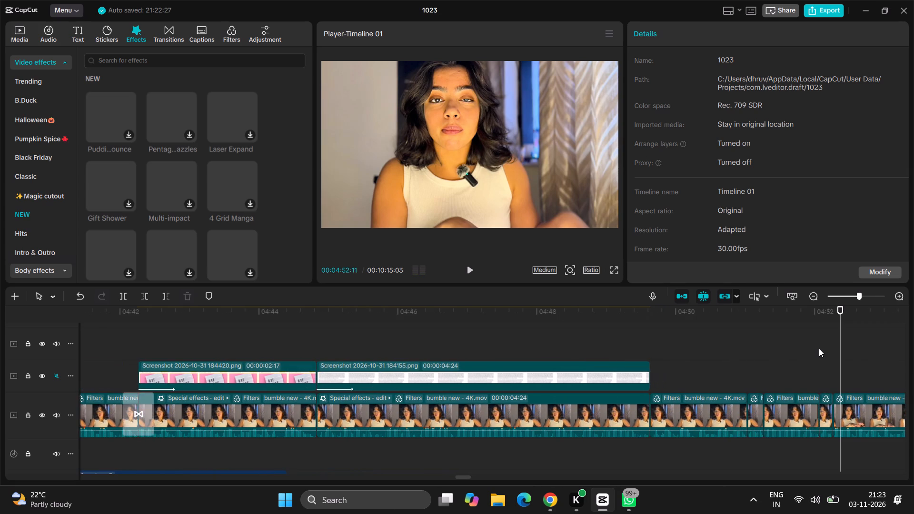
drag(846, 349, 841, 350)
drag(841, 350, 826, 362)
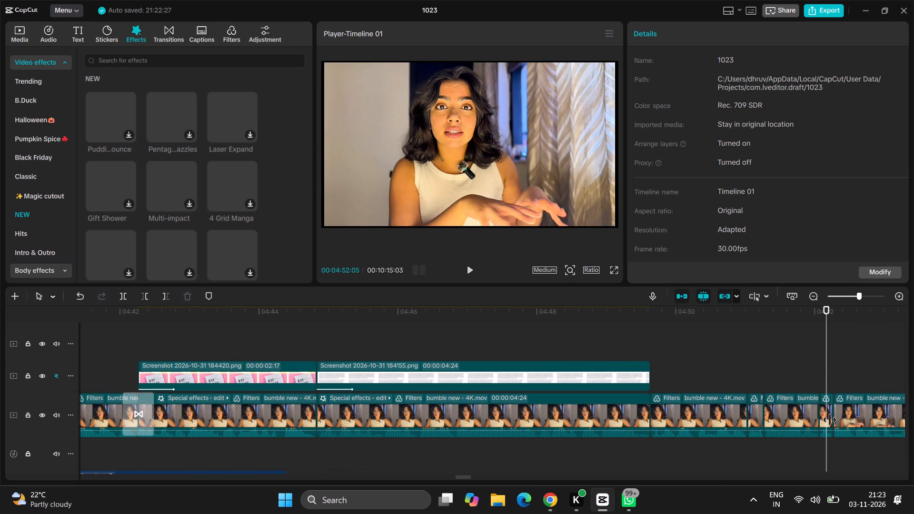
click(830, 420)
drag(616, 227, 655, 240)
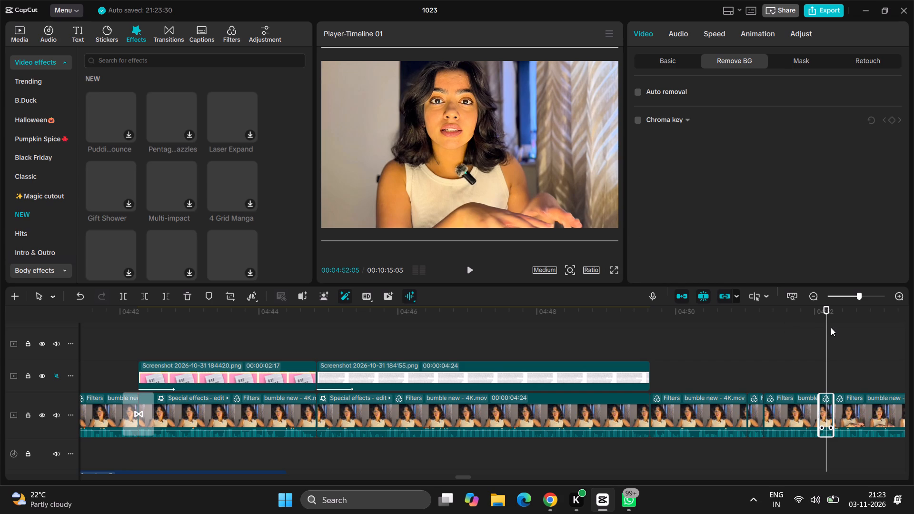
Review the speaker footage up to 00:04:56:17 and shrink the clip starting at 00:04:53:15 to about three quarters of the frame width.
click(796, 315)
key(space)
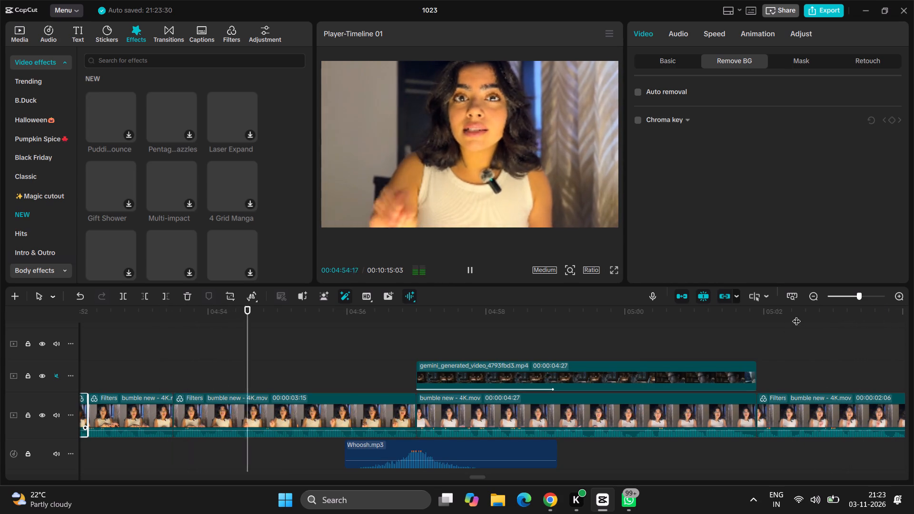
scroll(796, 315, left, 1)
key(space)
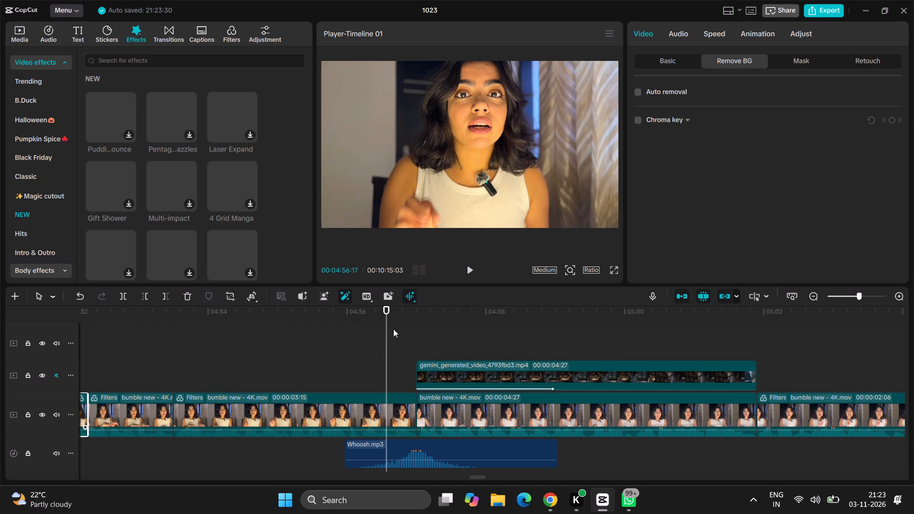
drag(385, 329, 175, 383)
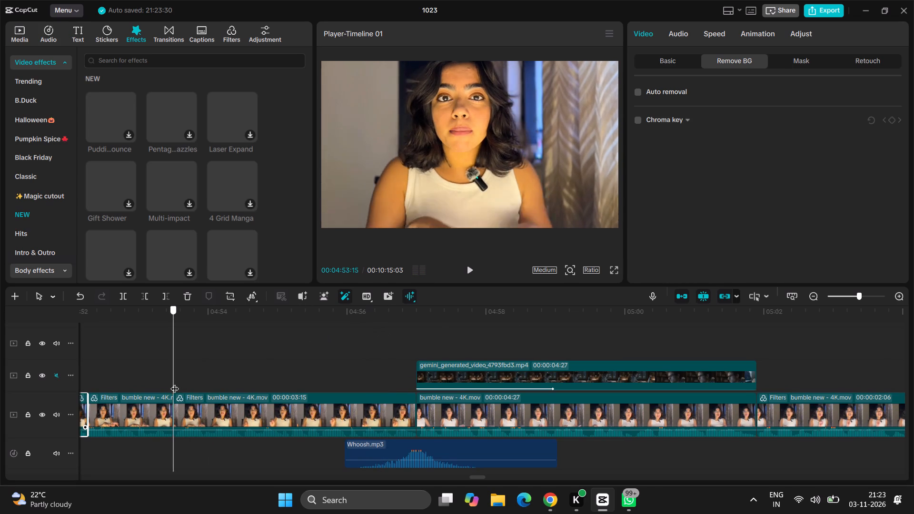
drag(175, 383, 174, 383)
click(248, 423)
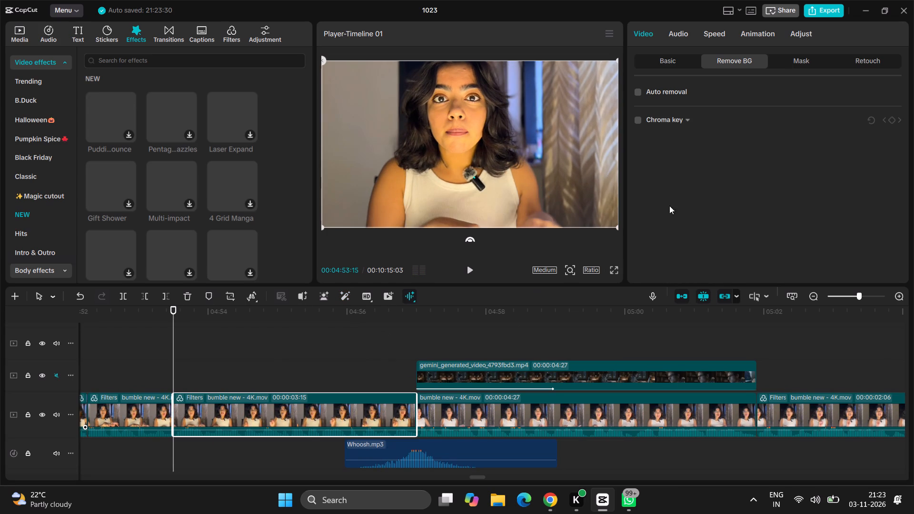
drag(617, 226, 567, 190)
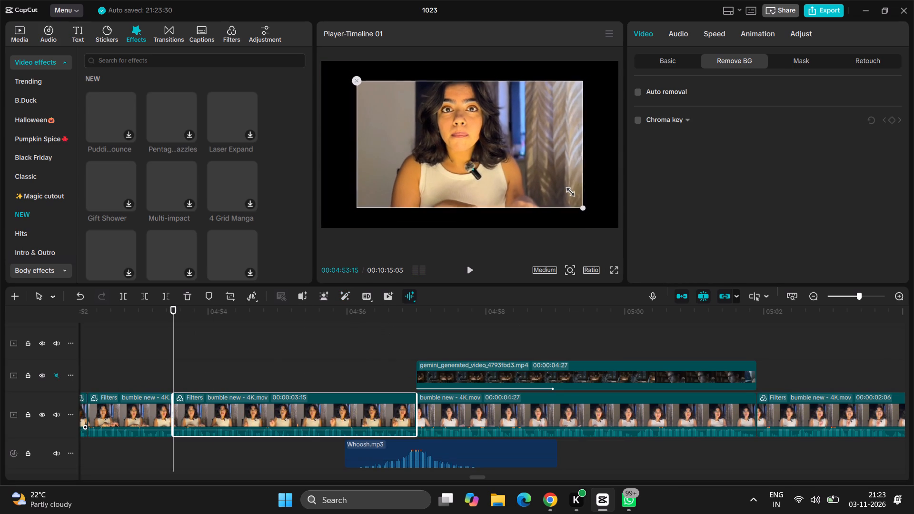
drag(567, 190, 566, 188)
Make the shrunken speaker clip at 00:04:53:15 black and white by setting its saturation to -50.
click(794, 28)
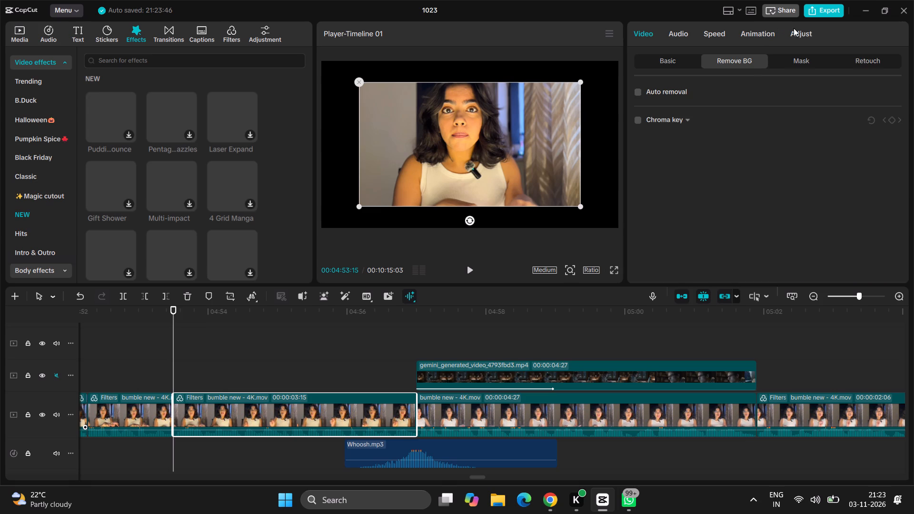
scroll(761, 182, down, 1)
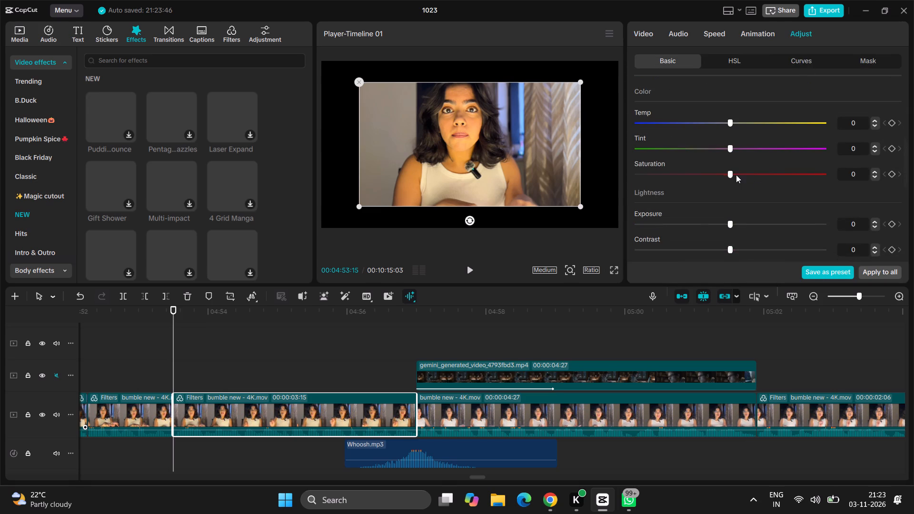
drag(735, 174, 572, 198)
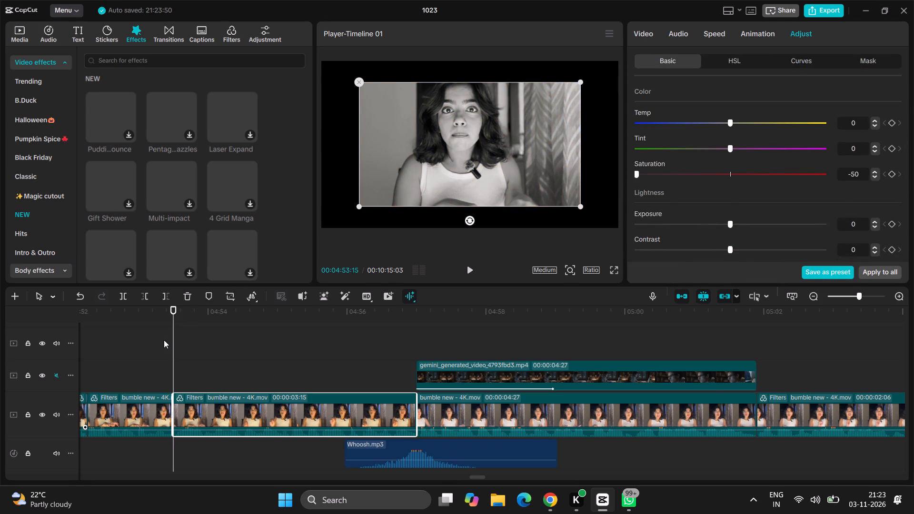
Play from about 00:04:53 to 00:05:06:10, reviewing the desaturated clip, the gemini_generated_video overlay and the speaker section after it.
click(164, 340)
key(space)
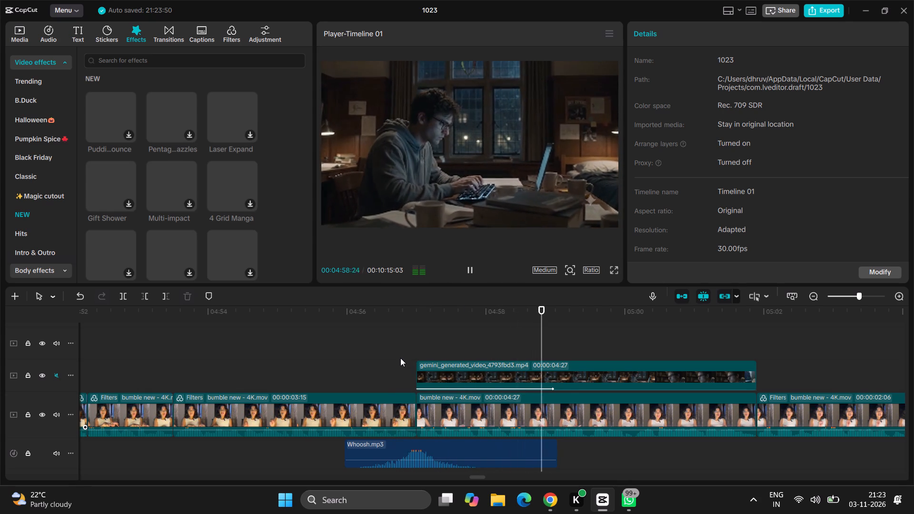
scroll(400, 358, left, 1)
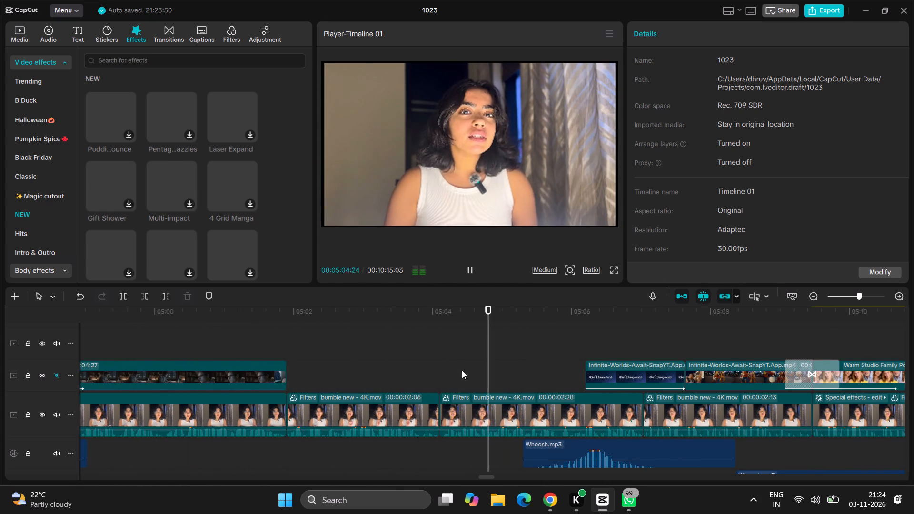
key(space)
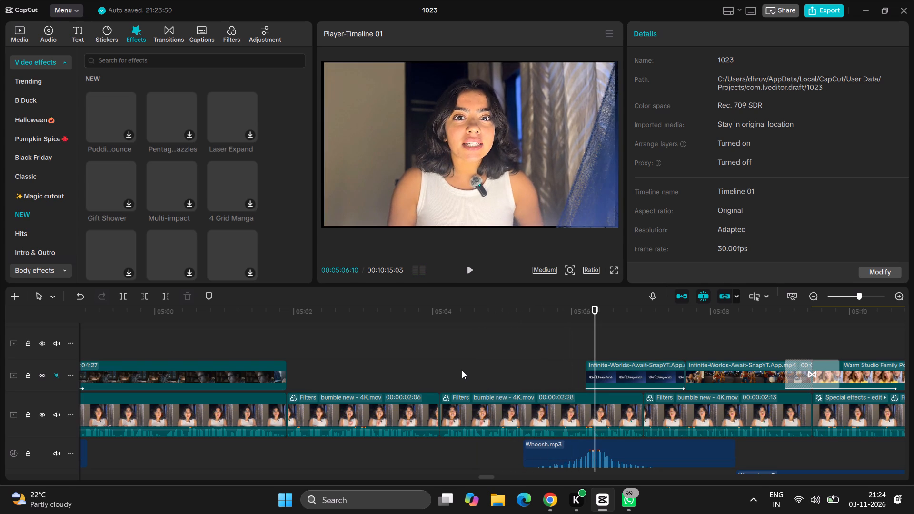
Add images (20).jpg to the overlay track at 00:05:04:03, trimmed to 00:00:02:03 to meet the Infinite-Worlds clip.
drag(592, 329, 418, 370)
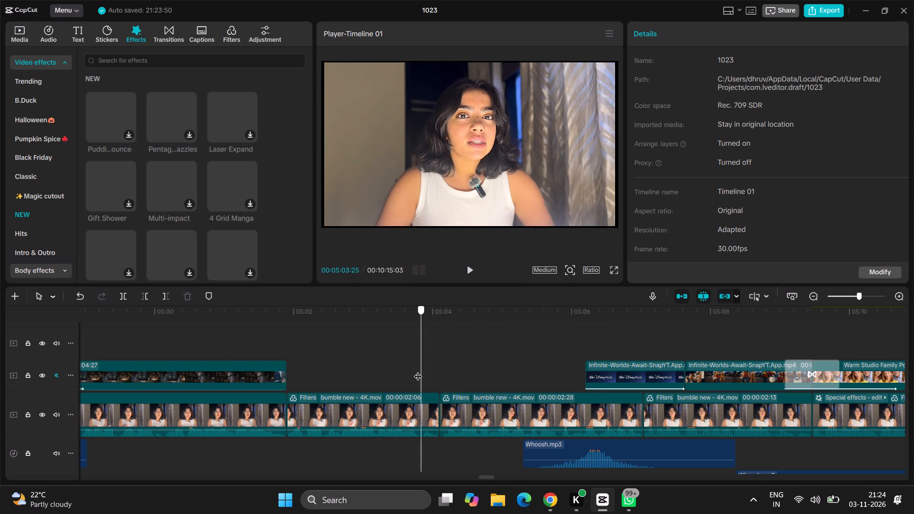
drag(418, 370, 440, 369)
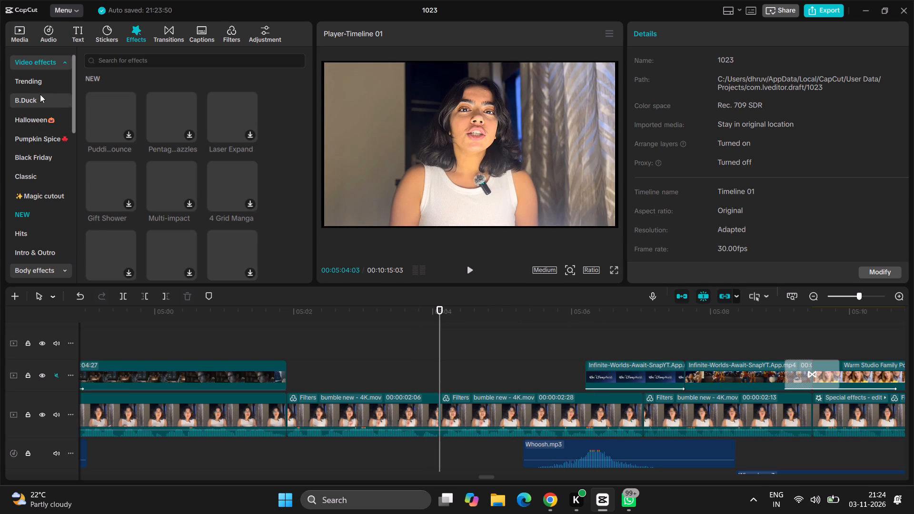
click(19, 36)
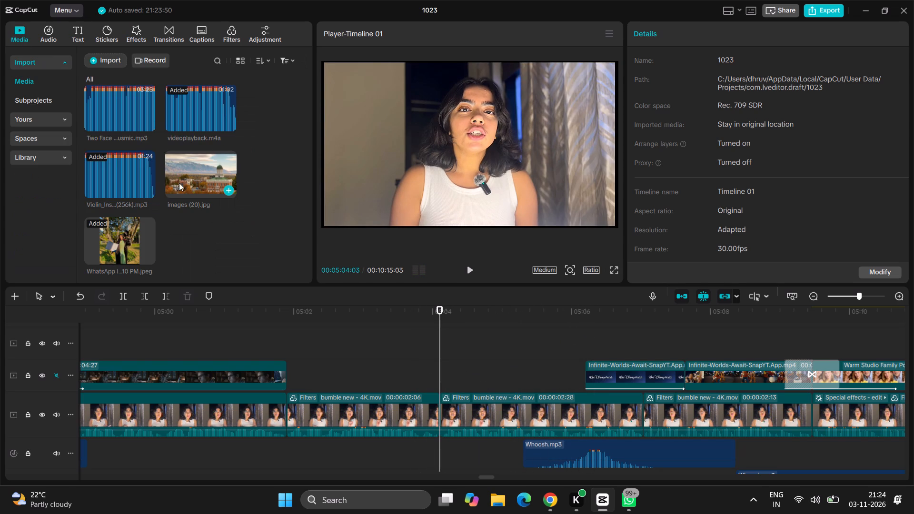
drag(185, 180, 441, 341)
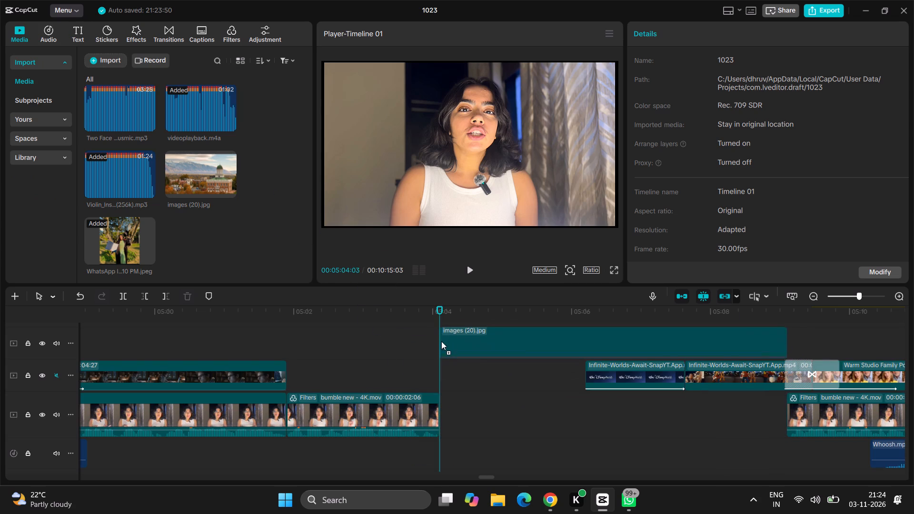
drag(441, 341, 440, 337)
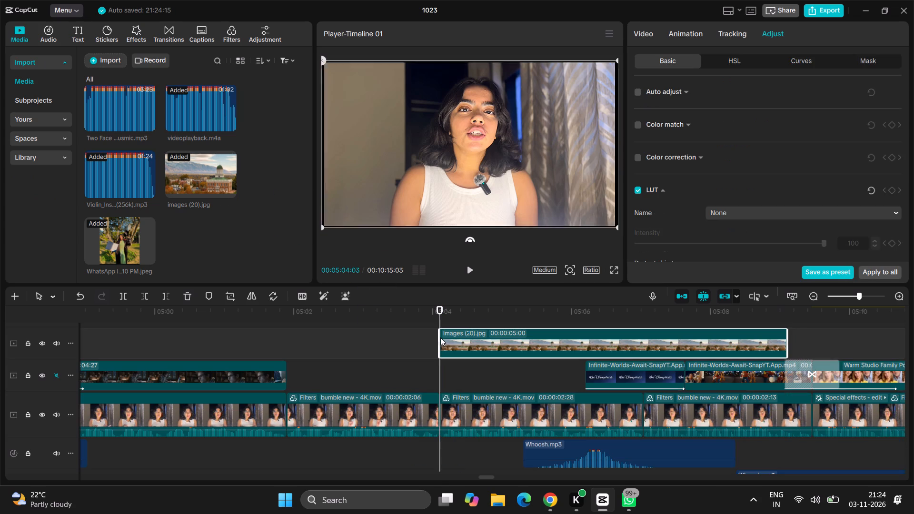
drag(786, 337, 582, 350)
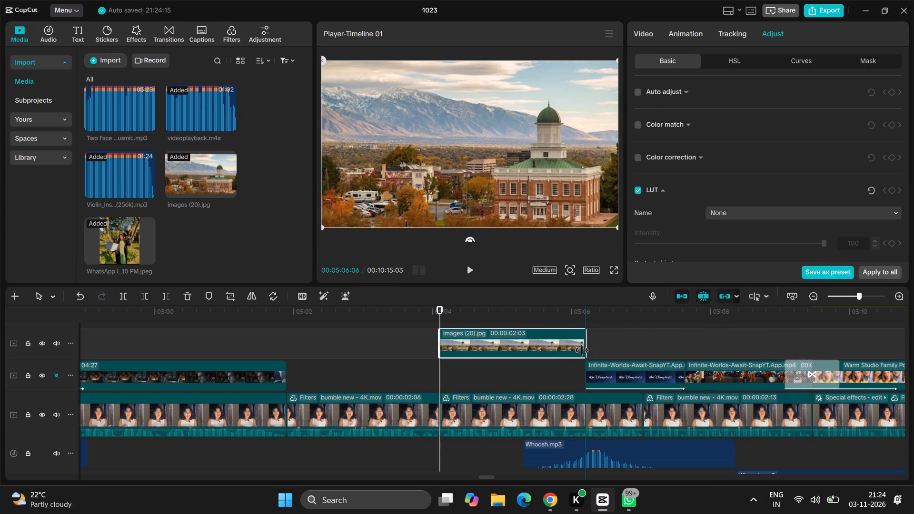
drag(582, 350, 584, 352)
drag(551, 350, 551, 375)
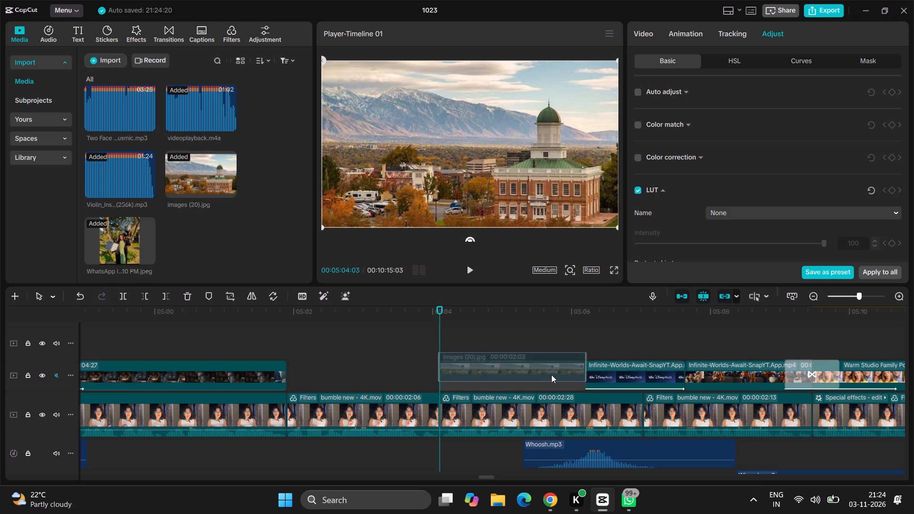
drag(551, 375, 553, 381)
Split the speaker clip on the main track at 00:05:06:06, where the images (20).jpg overlay ends.
click(537, 401)
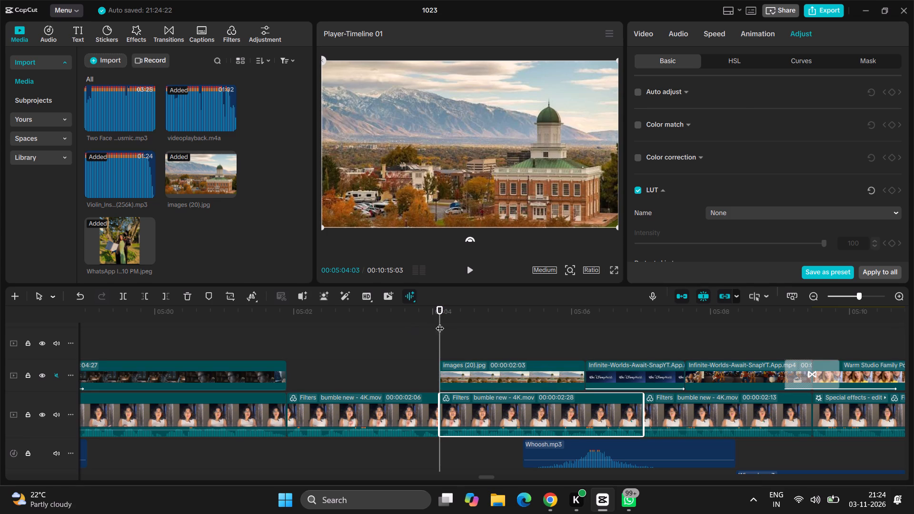
drag(441, 322, 585, 324)
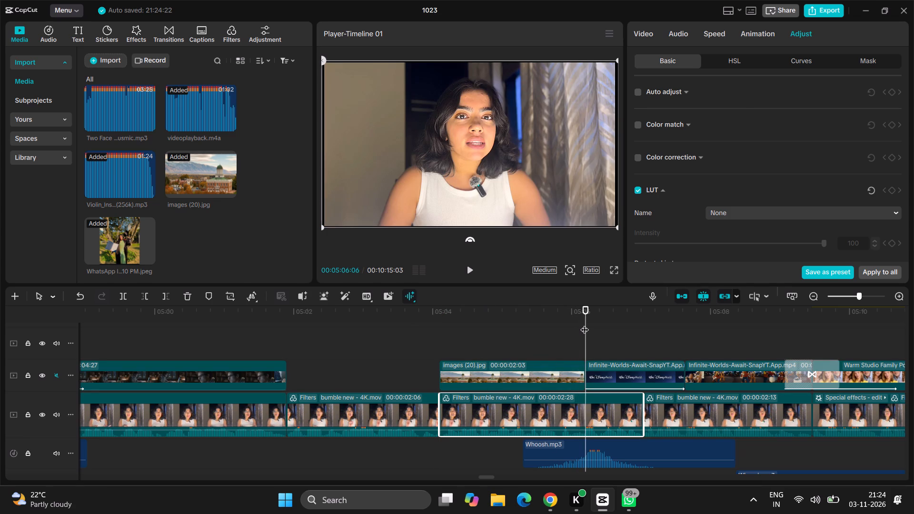
key(ctrl+b)
Duplicate the 00:00:02:03 speaker clip at 00:05:04:03 onto the track above the images (20).jpg overlay.
drag(586, 325, 429, 367)
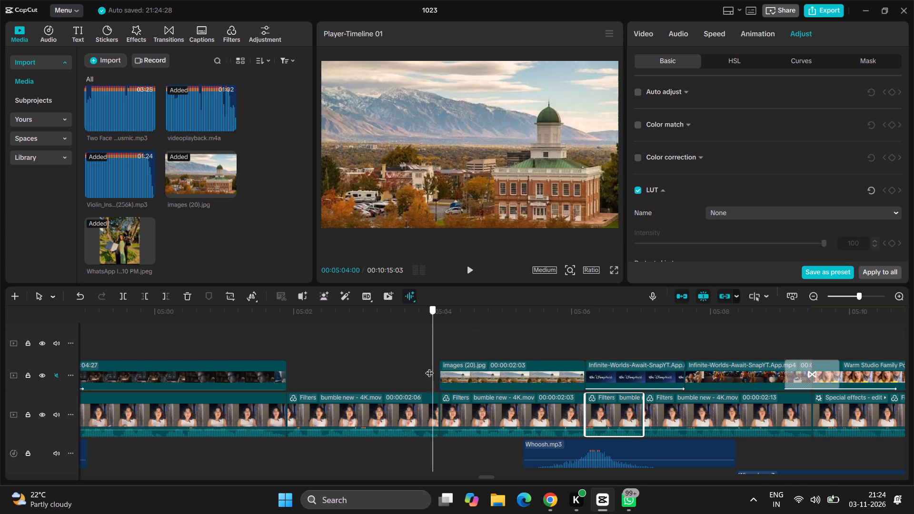
drag(429, 367, 439, 370)
click(459, 405)
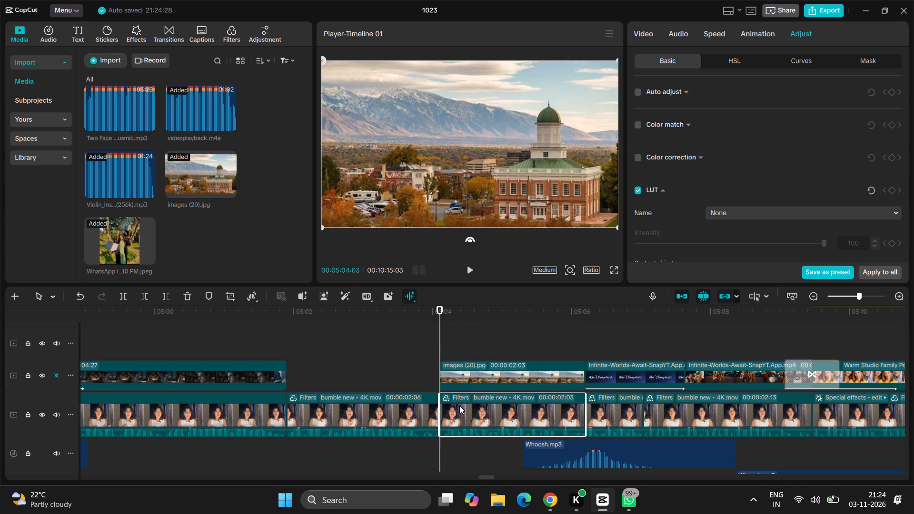
key(ctrl+c)
key(ctrl+v)
drag(473, 385, 474, 342)
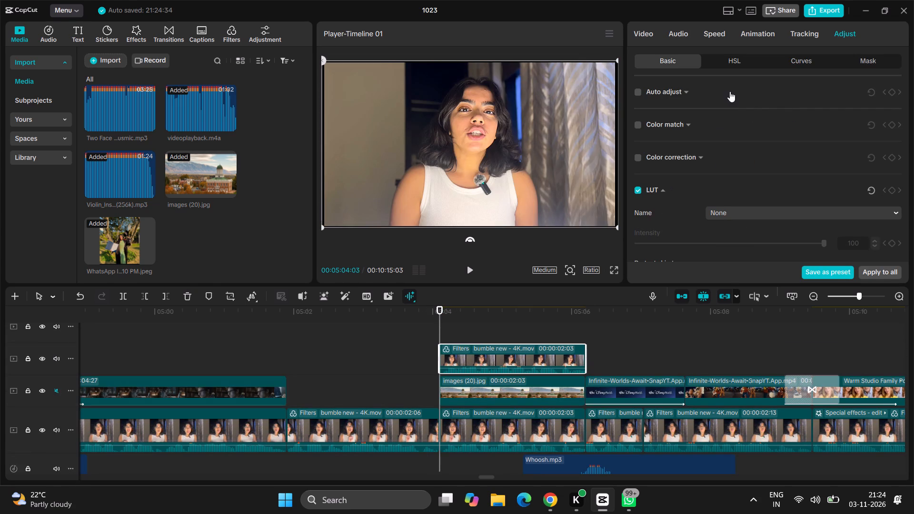
Mute the duplicated speaker clip by lowering its volume to -∞ dB, and play a moment of it.
click(679, 33)
drag(705, 124, 580, 126)
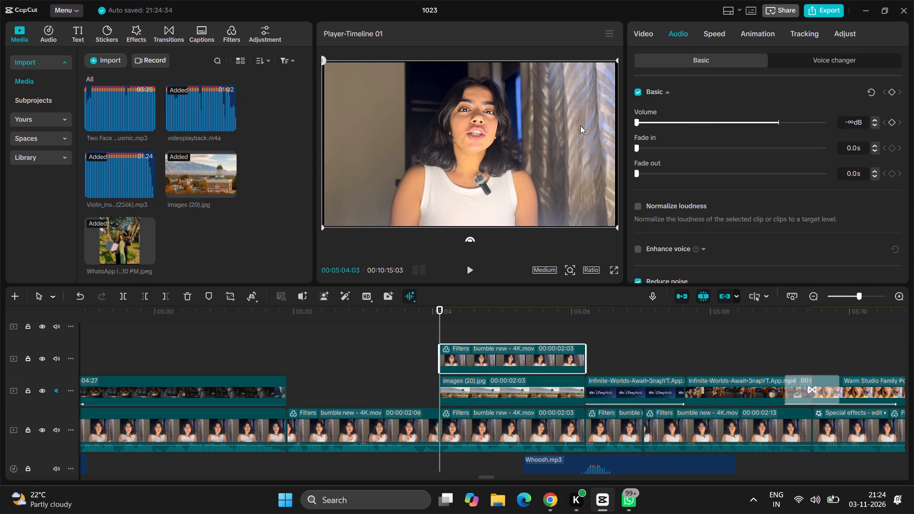
drag(580, 126, 579, 126)
key(space)
key(space)
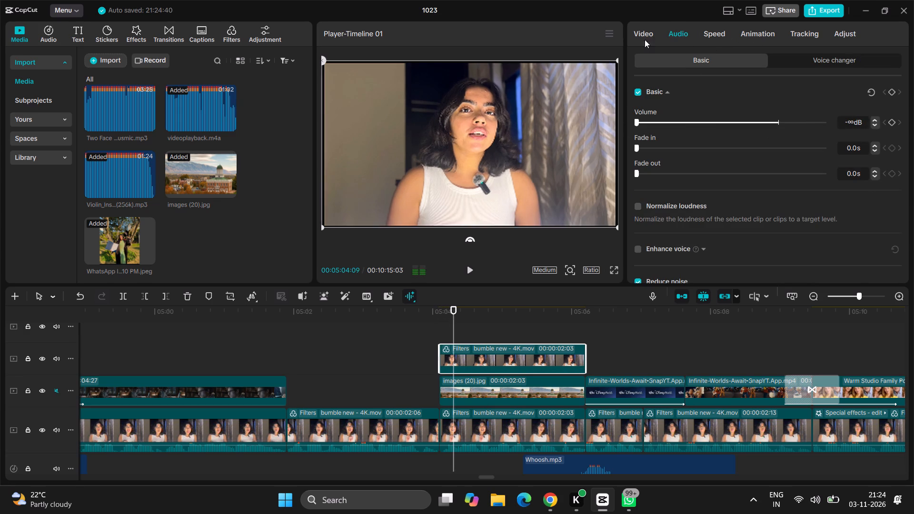
Cut the speaker out of her background in the duplicated clip with automatic background removal.
click(647, 35)
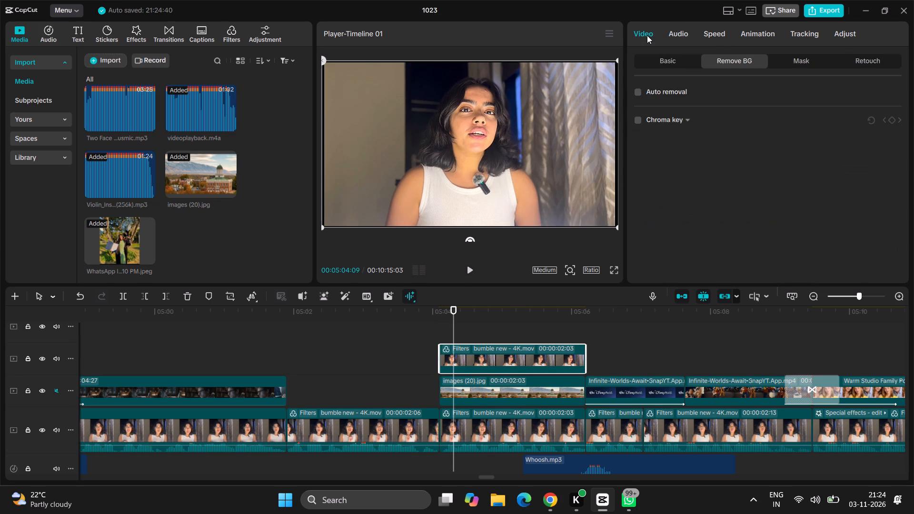
click(793, 62)
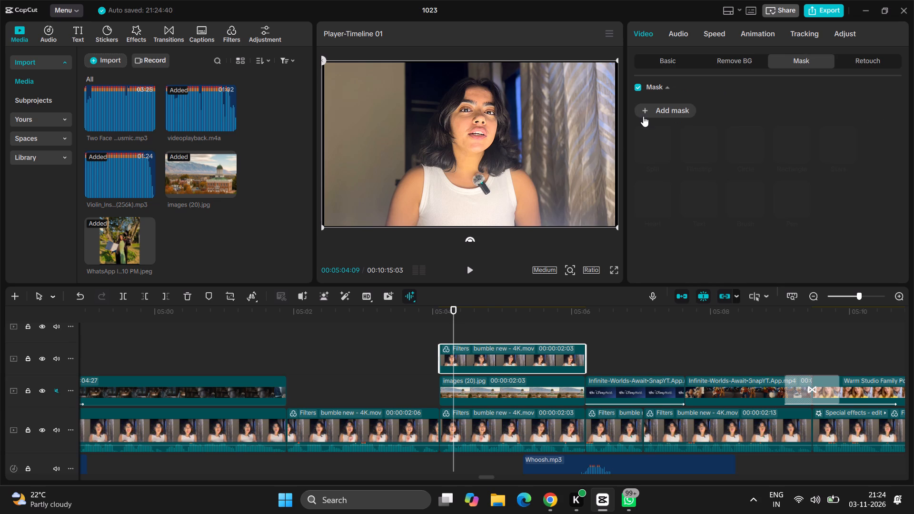
click(736, 59)
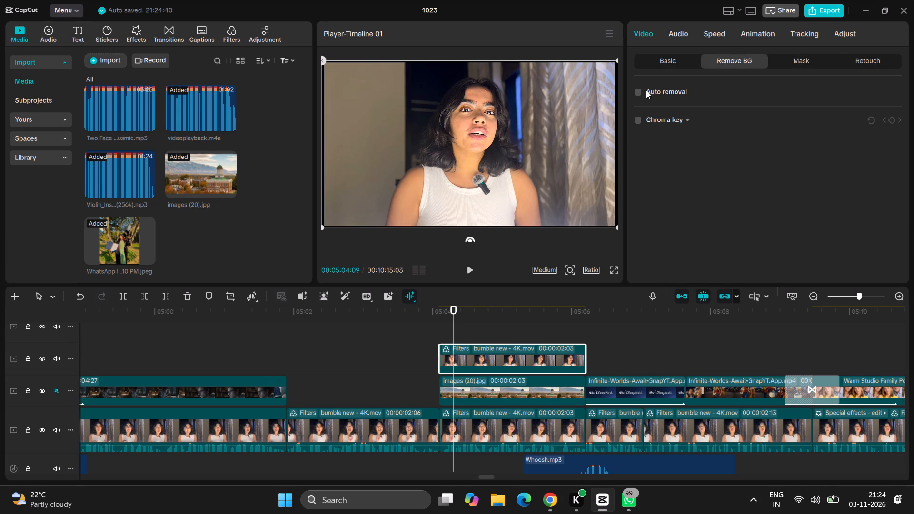
click(639, 91)
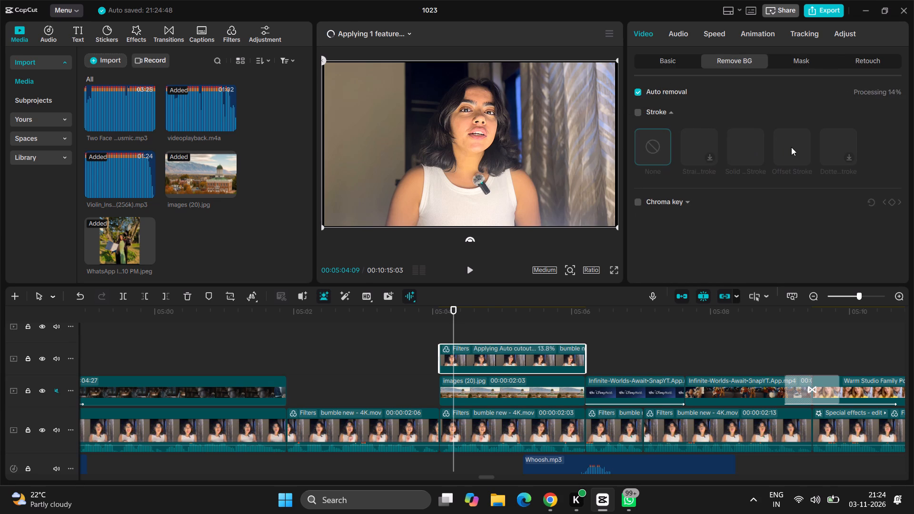
Outline the speaker cutout with a white Offset Stroke, trying the solid stroke style first.
click(791, 148)
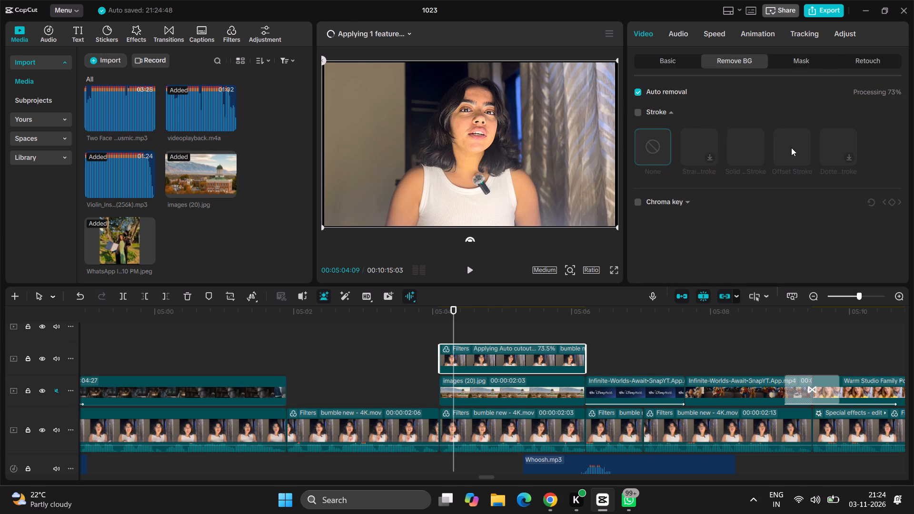
click(791, 148)
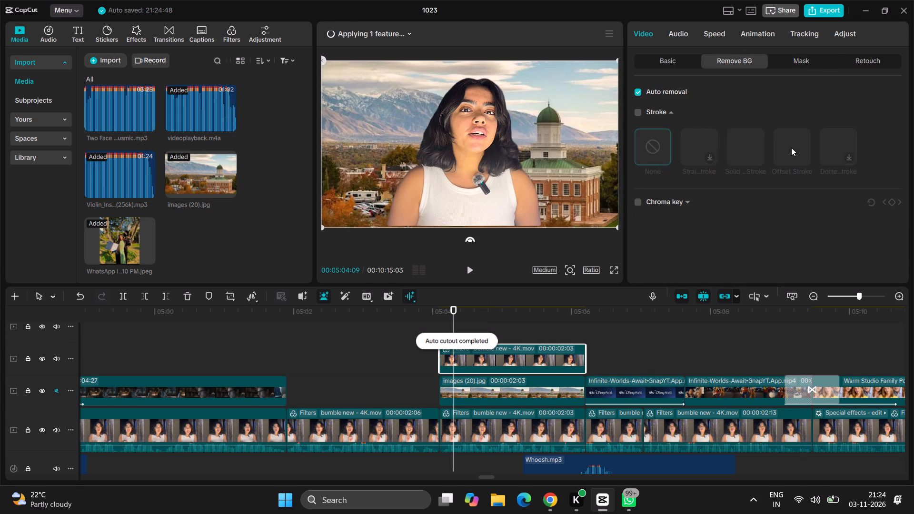
click(637, 113)
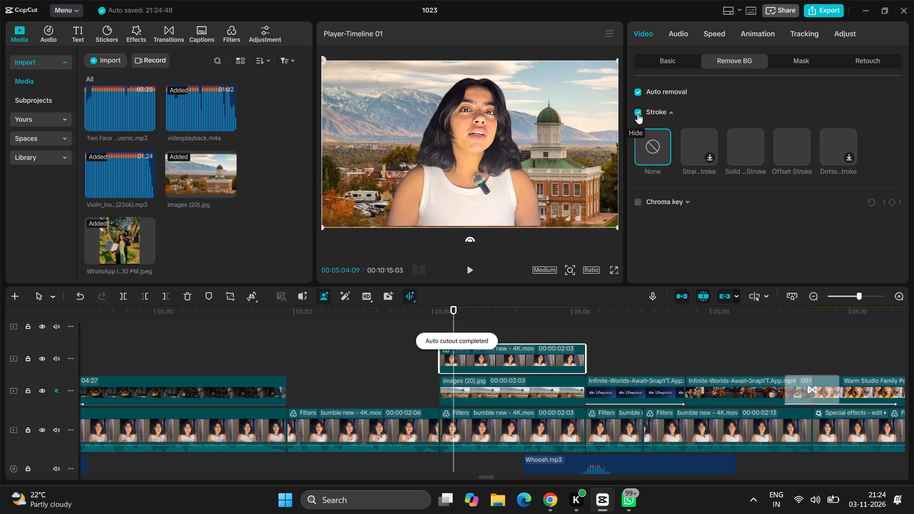
click(740, 157)
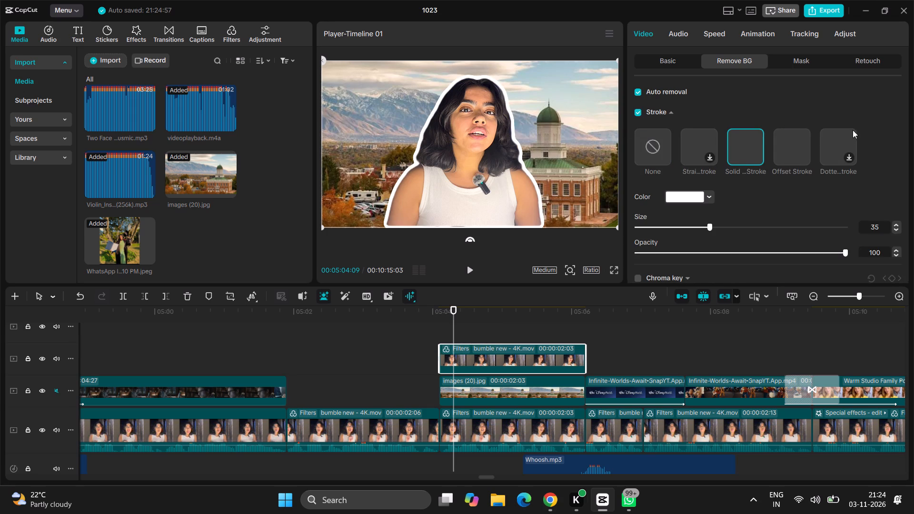
click(792, 151)
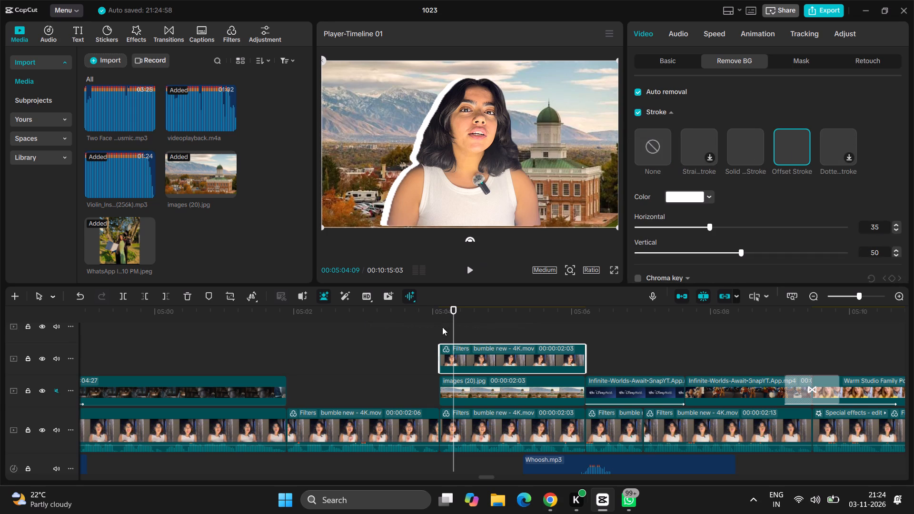
Add a default text clip to the timeline at 00:05:04:03, where the speaker cutout starts.
drag(453, 330, 437, 336)
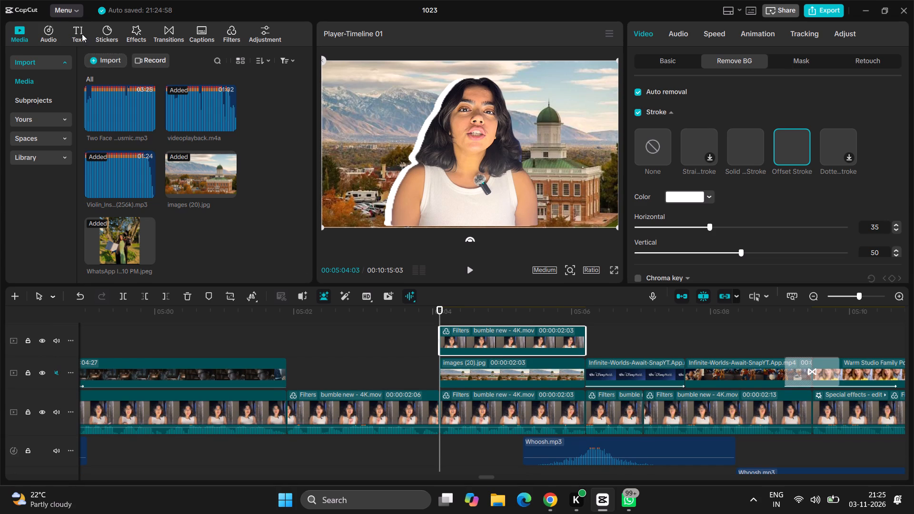
click(79, 40)
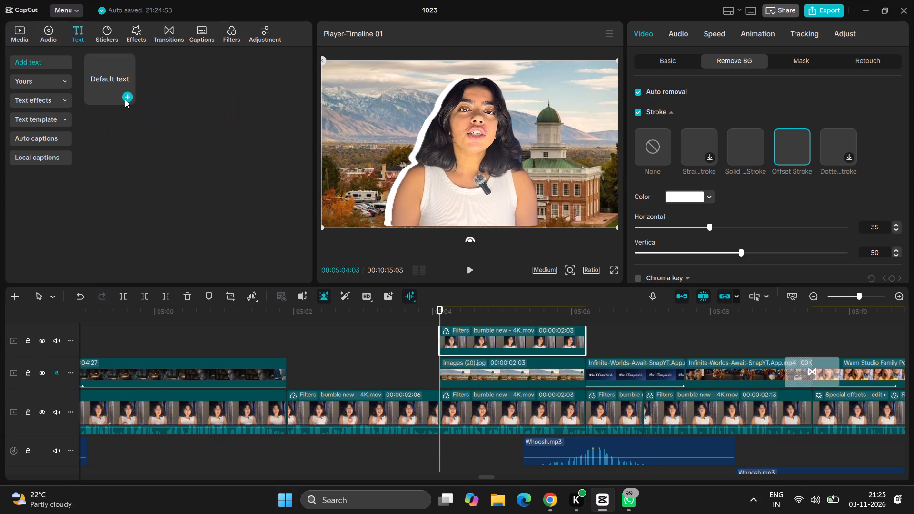
click(126, 99)
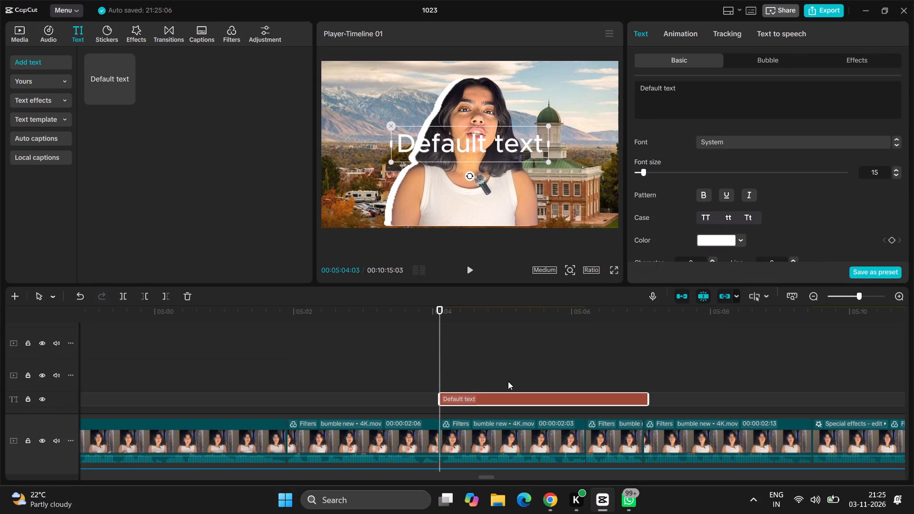
drag(508, 397, 495, 479)
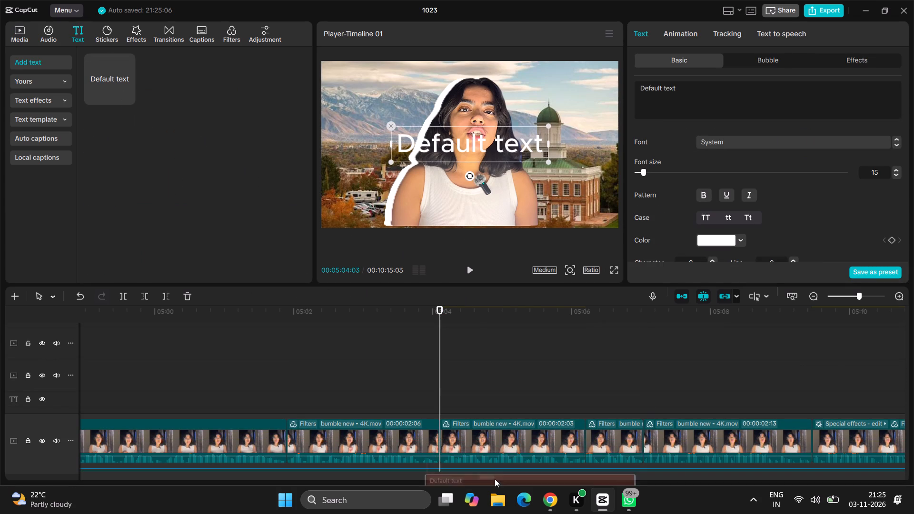
drag(495, 479, 505, 425)
scroll(505, 425, down, 1)
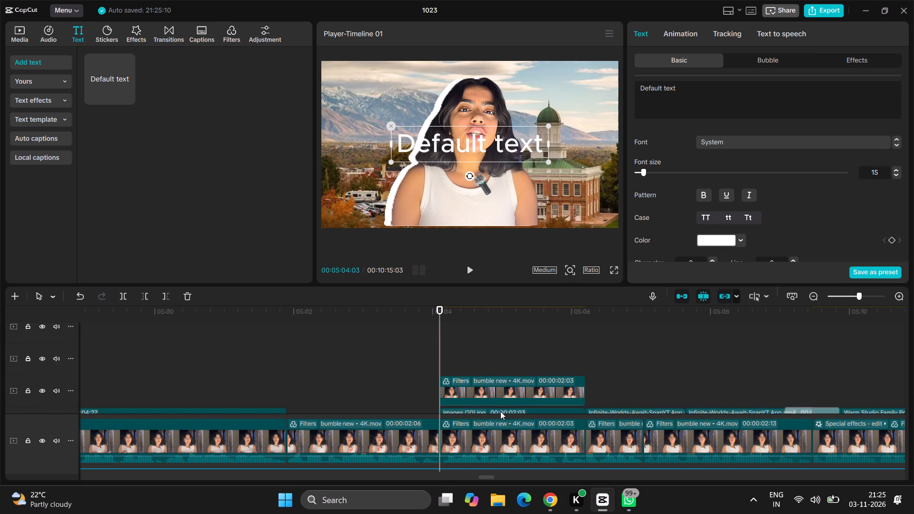
scroll(501, 385, up, 1)
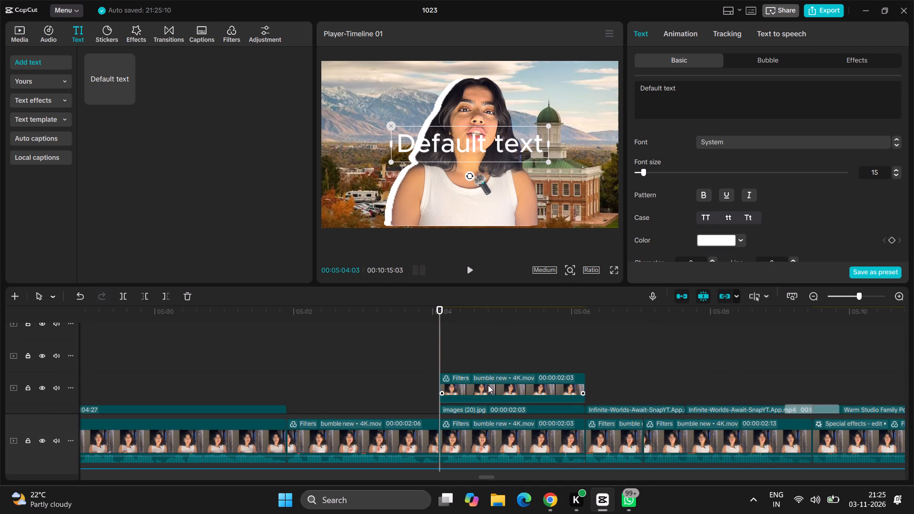
Move the speaker cutout clip to a track above the default text so the text sits behind her, and preview it.
drag(487, 387, 488, 307)
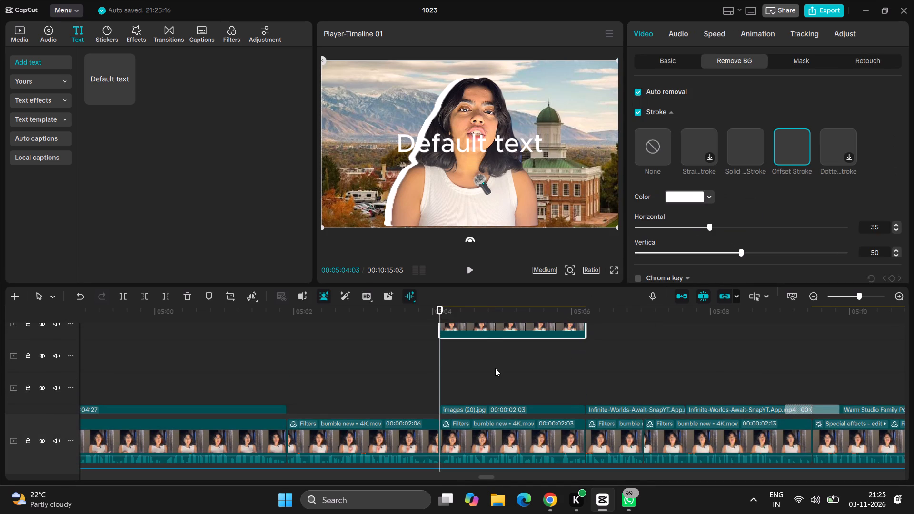
scroll(495, 368, up, 1)
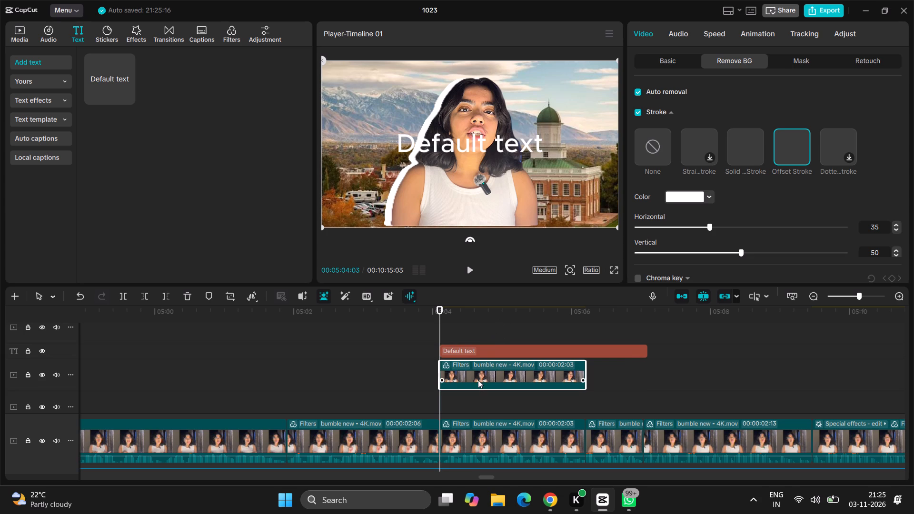
drag(473, 371, 473, 329)
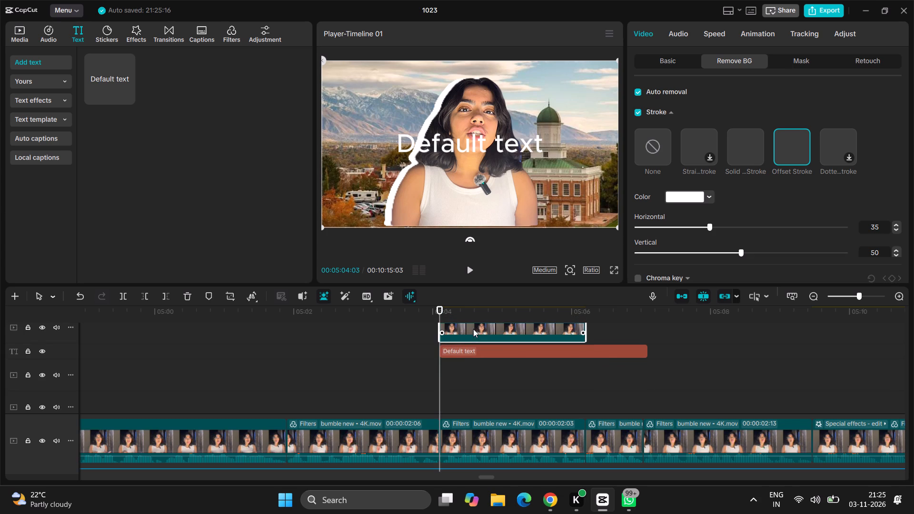
key(space)
key(space)
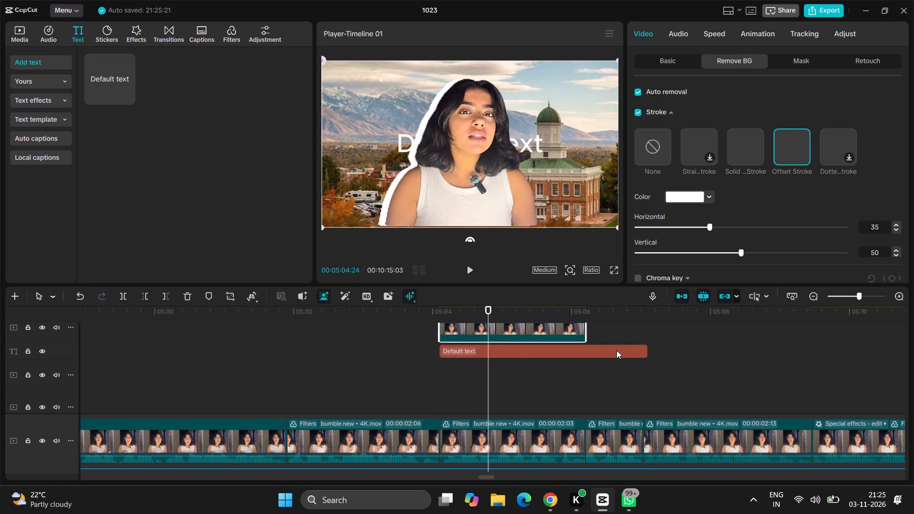
Trim the end of the default text clip to match the end of the speaker cutout.
drag(646, 348, 612, 351)
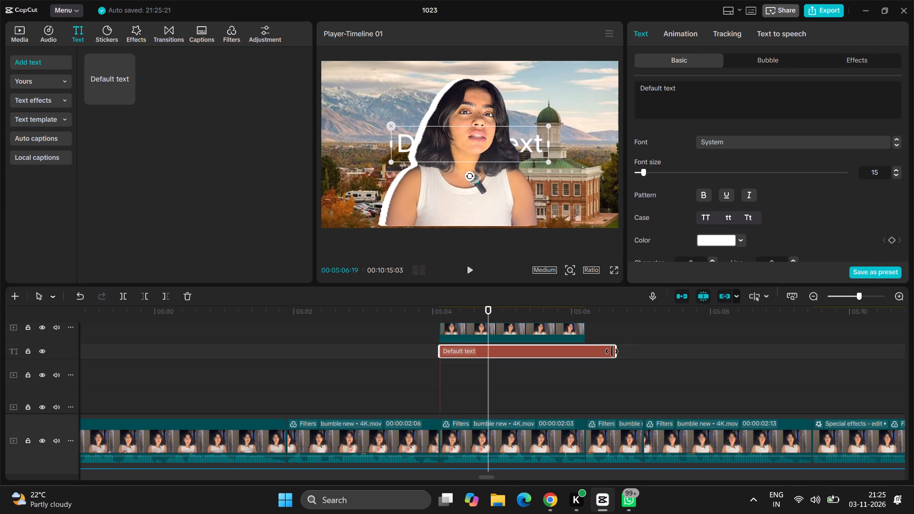
drag(612, 351, 582, 349)
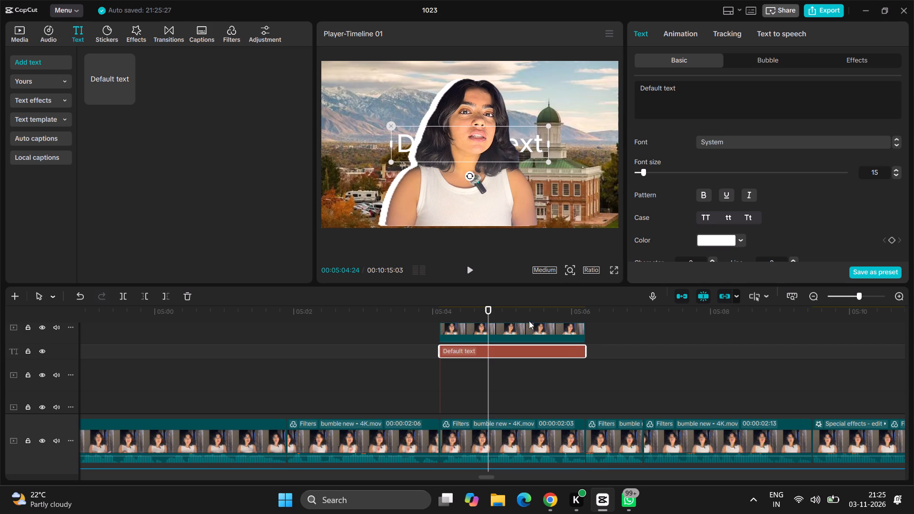
Replace the default text with "Salt Lake City".
drag(706, 86, 609, 95)
drag(609, 95, 615, 84)
key(BackSpace)
key(shift+s)
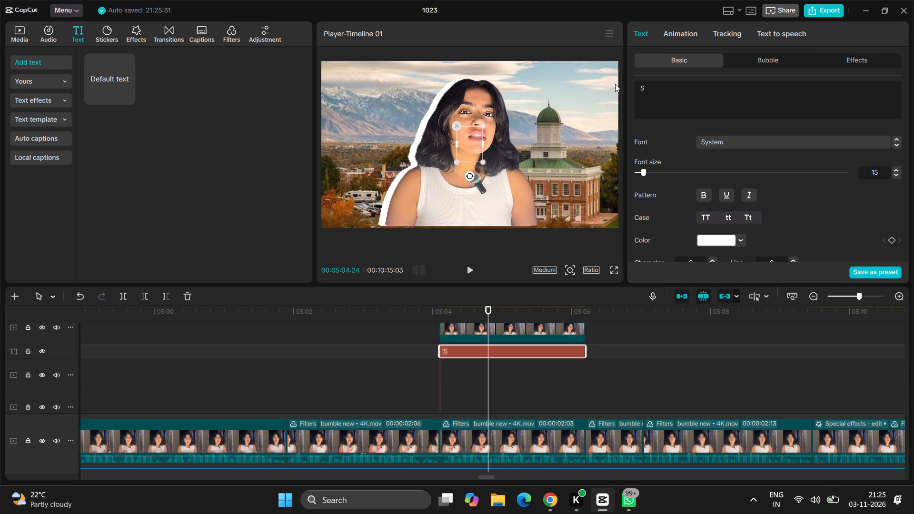
text(la)
key(BackSpace)
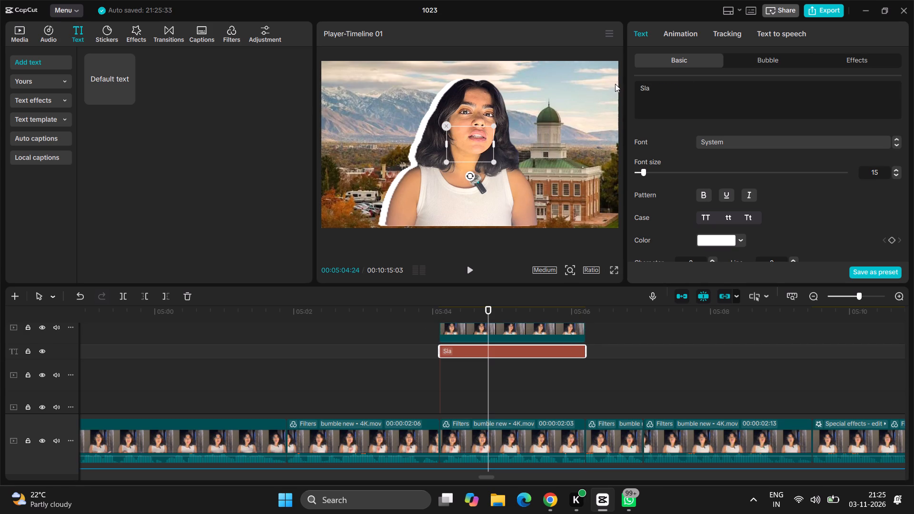
key(BackSpace)
text(alt)
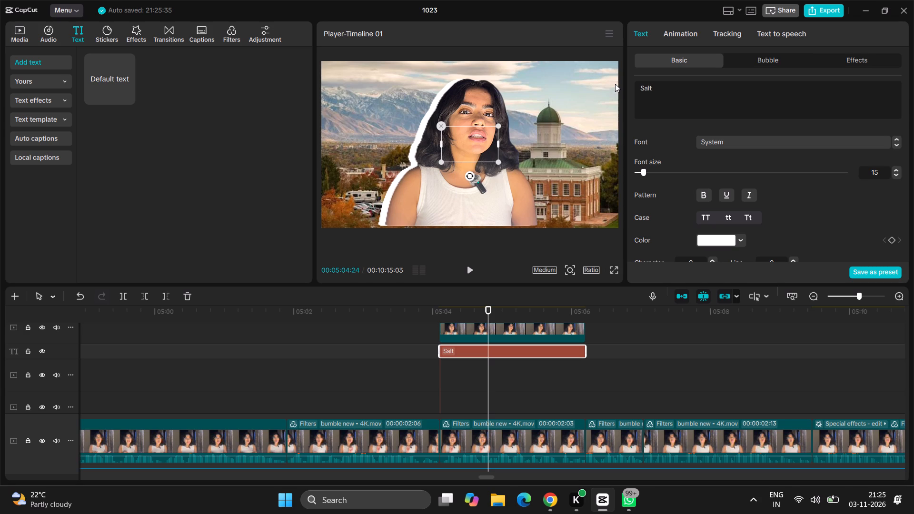
key(space)
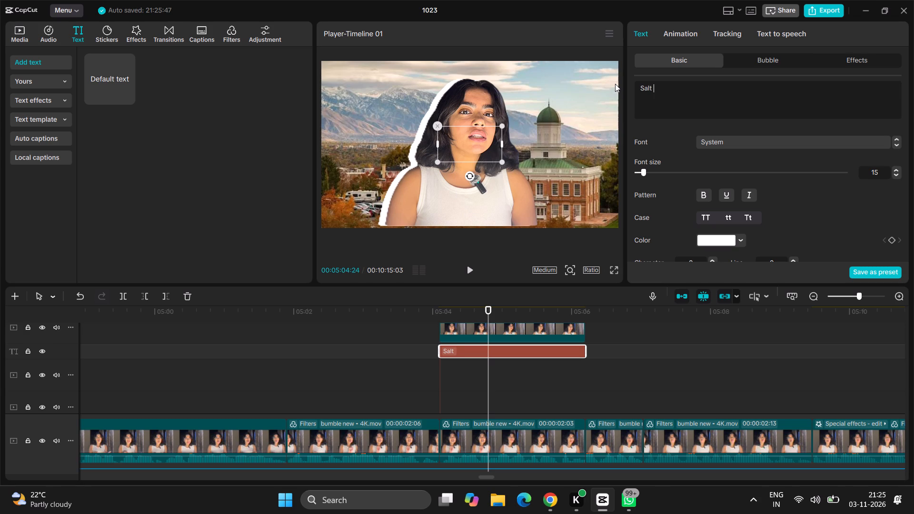
text(L)
text(ake City)
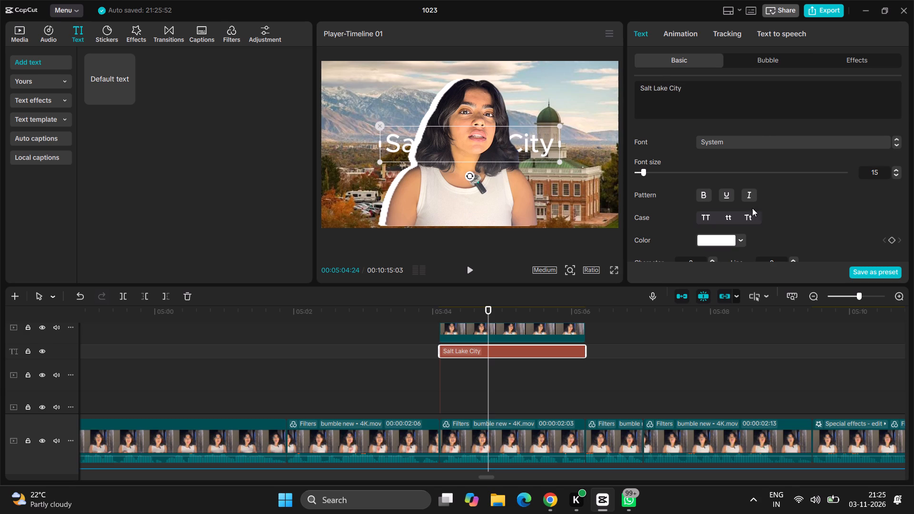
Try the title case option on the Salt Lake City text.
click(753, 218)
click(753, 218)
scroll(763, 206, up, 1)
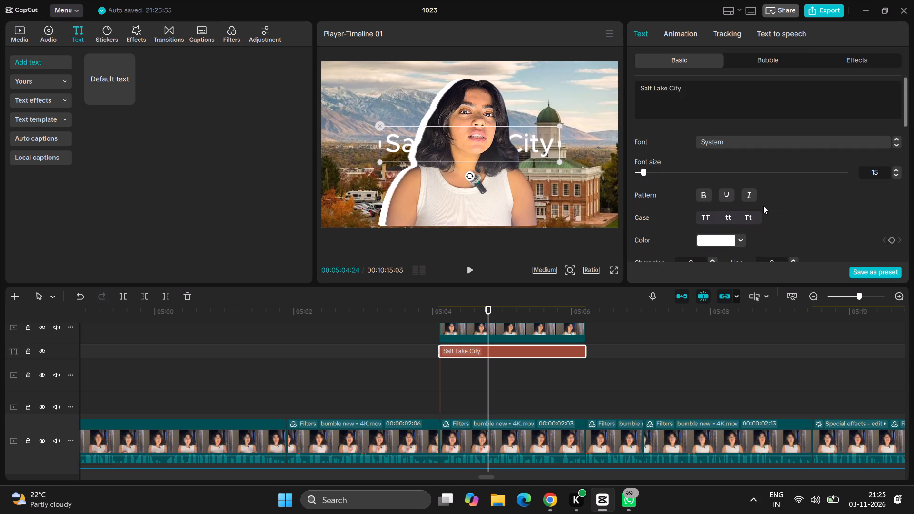
Set the font of the Salt Lake City text to Bodoni MT Black.
click(835, 145)
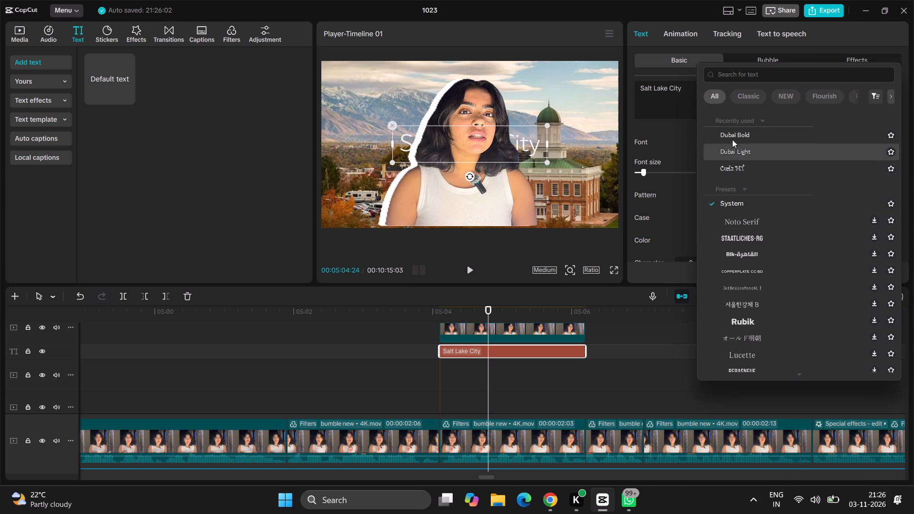
click(736, 188)
scroll(770, 290, down, 1)
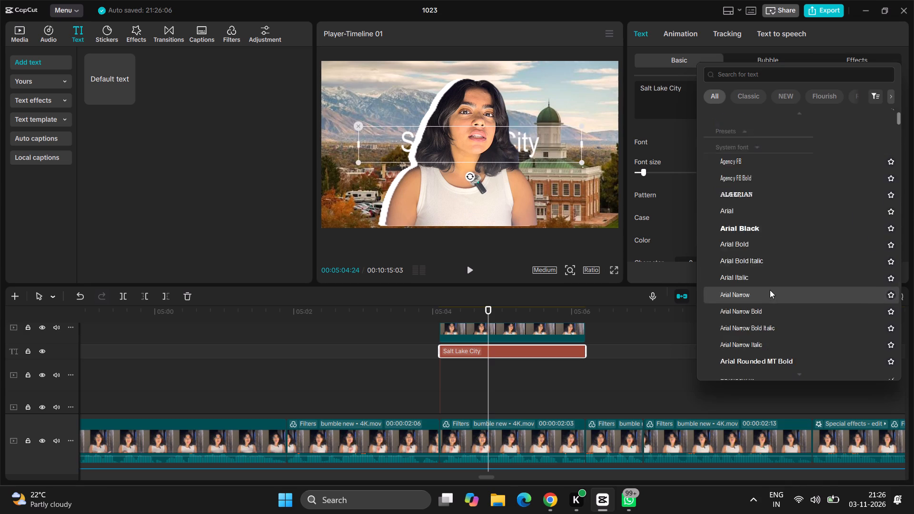
scroll(770, 290, down, 1)
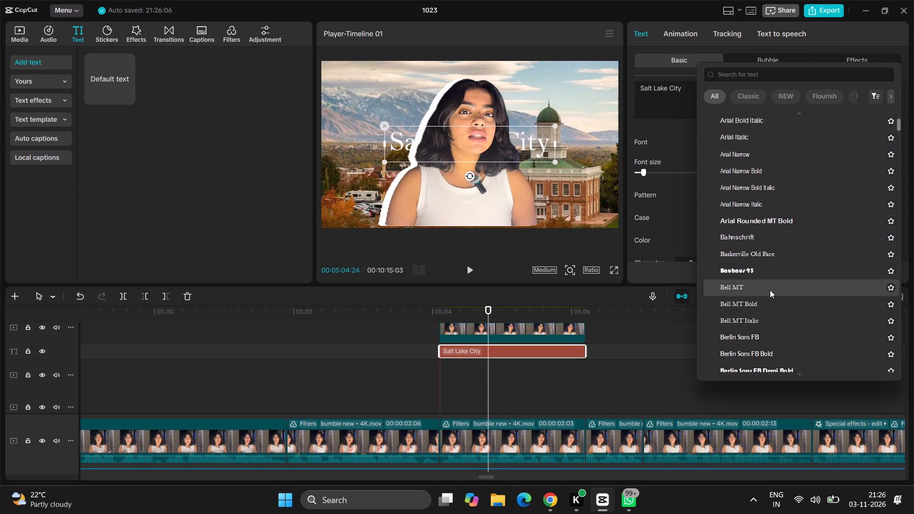
scroll(770, 290, down, 1)
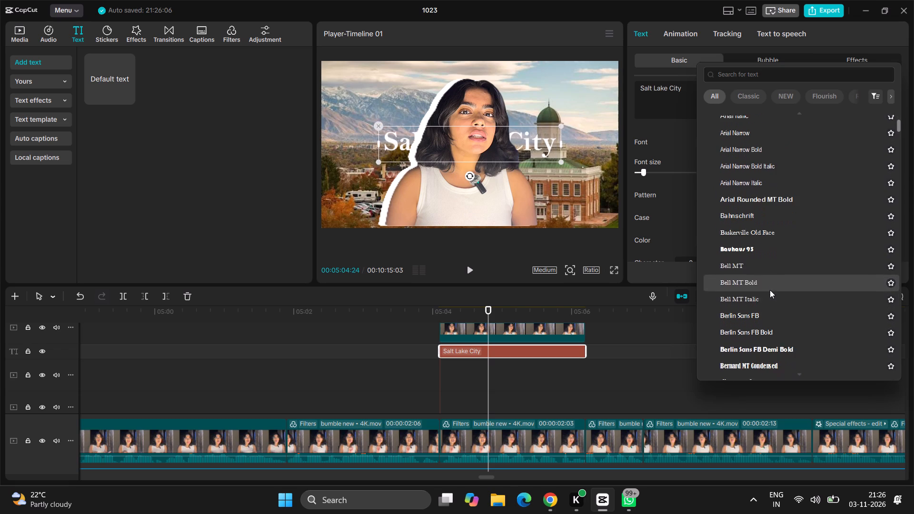
scroll(770, 290, down, 1)
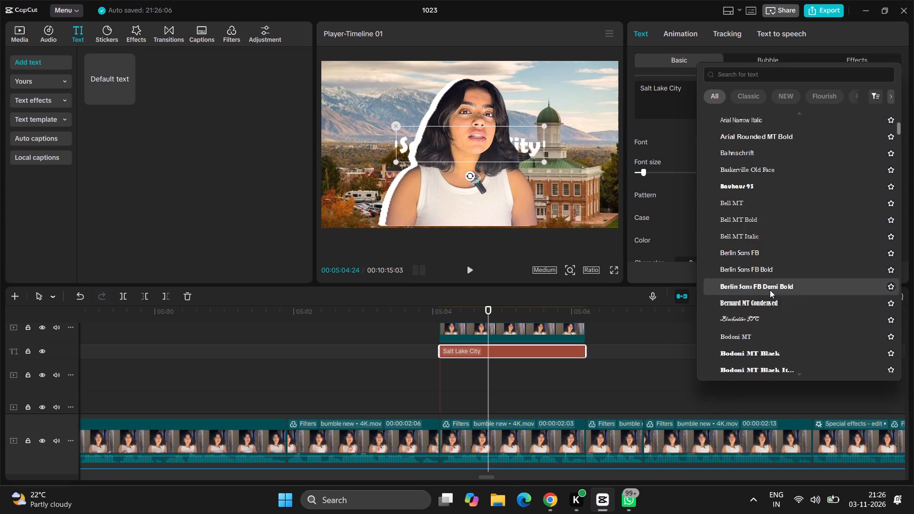
scroll(770, 290, down, 1)
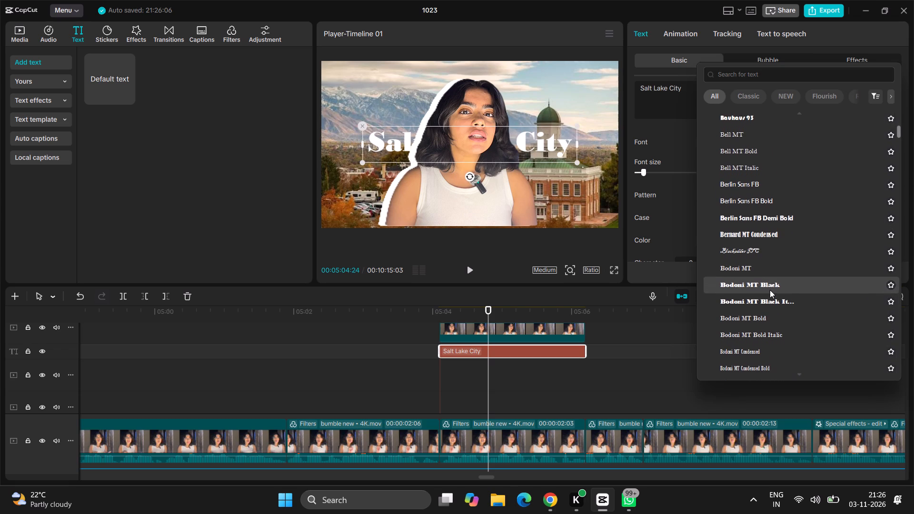
scroll(770, 290, down, 1)
click(770, 290)
right_click(770, 290)
Apply the yellow preset style with a red shadow to the Salt Lake City text.
scroll(770, 290, down, 1)
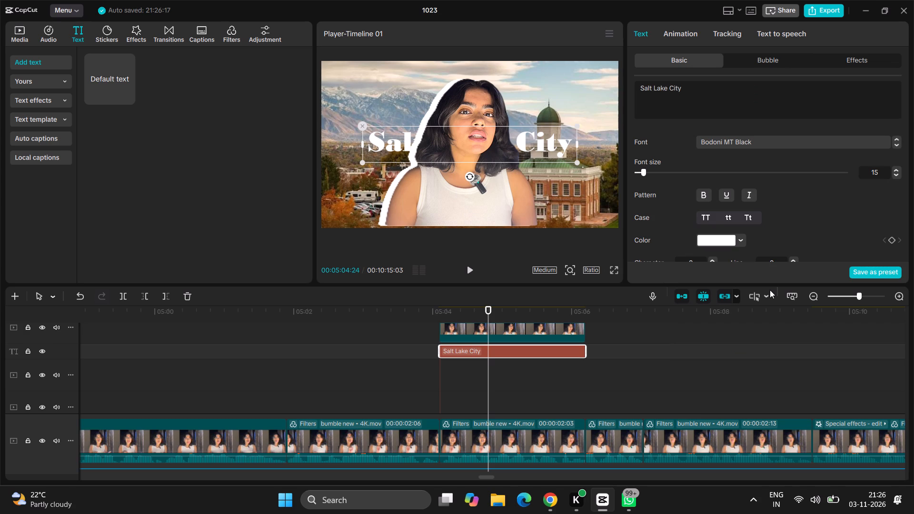
scroll(767, 232, down, 2)
scroll(767, 232, up, 2)
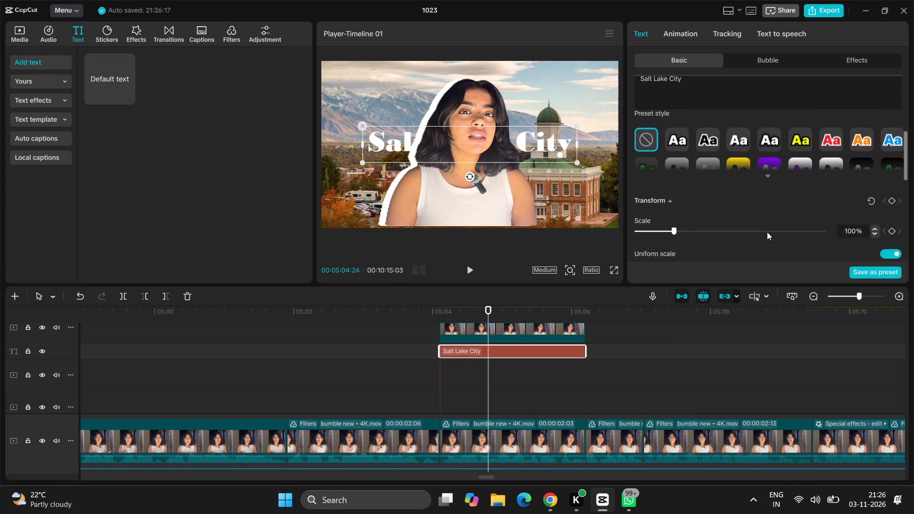
right_click(767, 232)
click(763, 175)
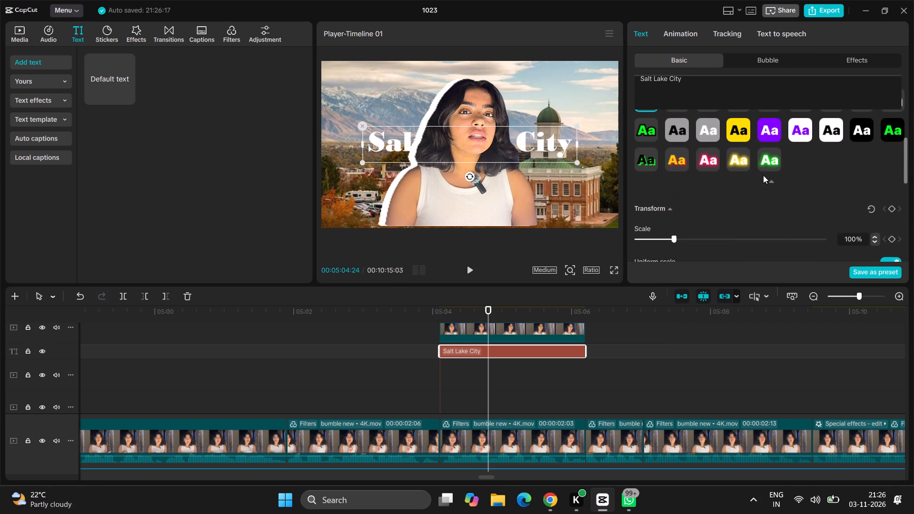
click(683, 163)
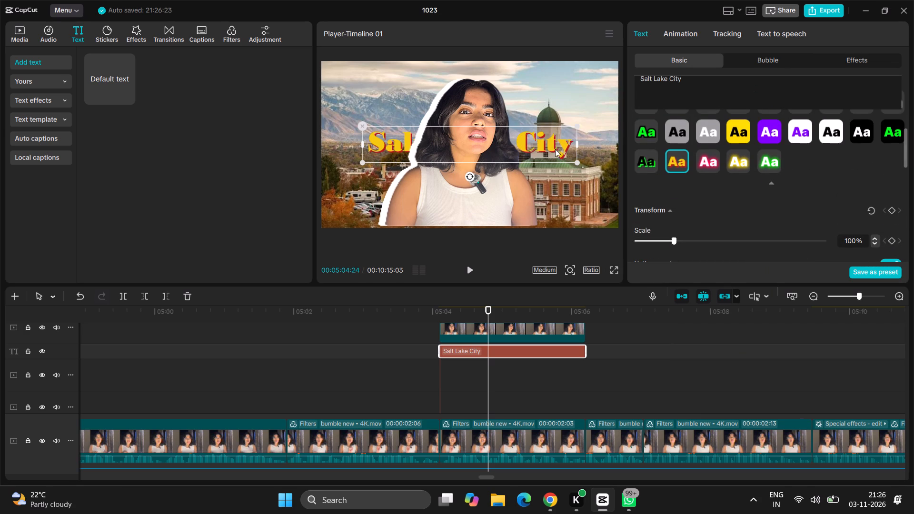
Enlarge the Salt Lake City text to about 119% and move it to the top of the frame, centred behind the speaker's head.
drag(578, 161, 615, 166)
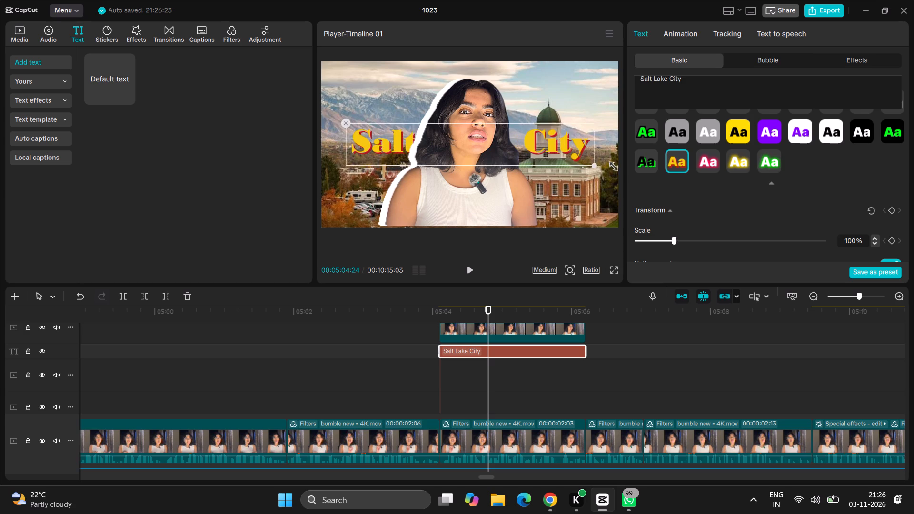
drag(615, 166, 615, 166)
drag(576, 153, 580, 108)
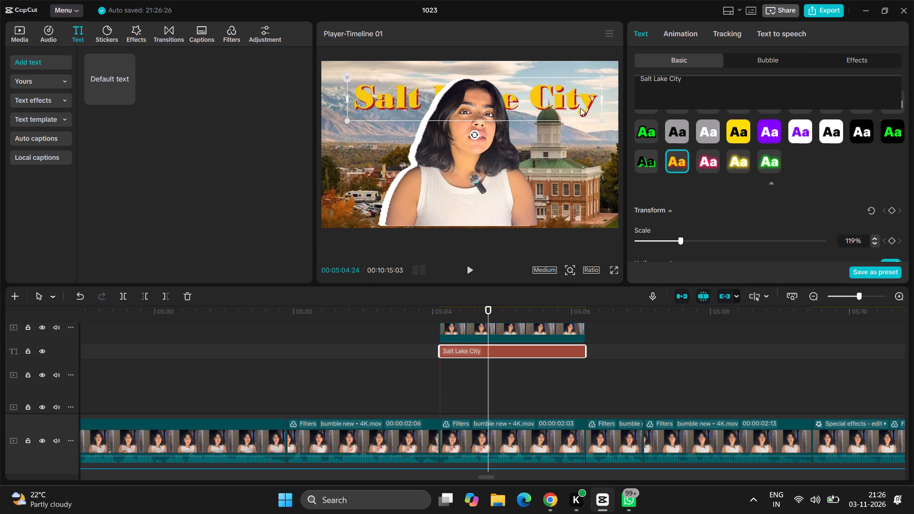
drag(580, 108, 577, 102)
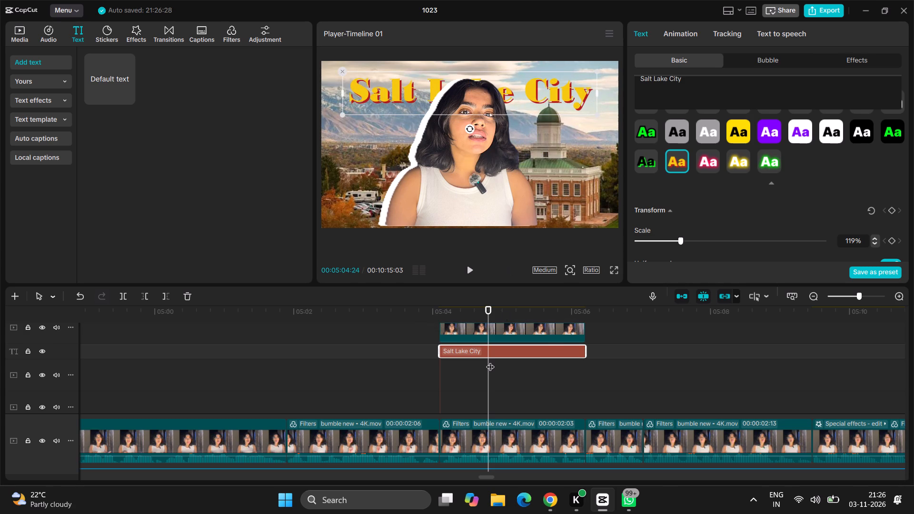
Review the section from about 04:01 through the Dating These Days clips, and play the part around 04:55.
scroll(490, 362, right, 7)
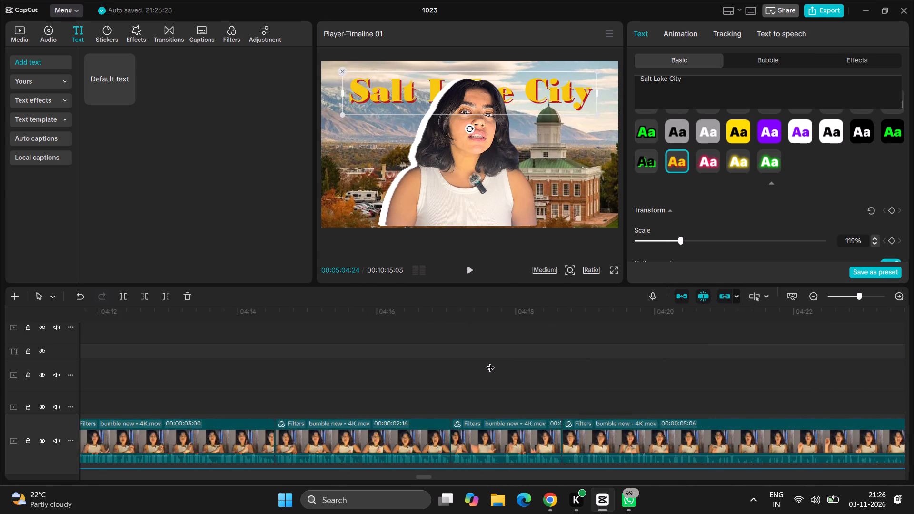
scroll(490, 362, right, 2)
click(490, 350)
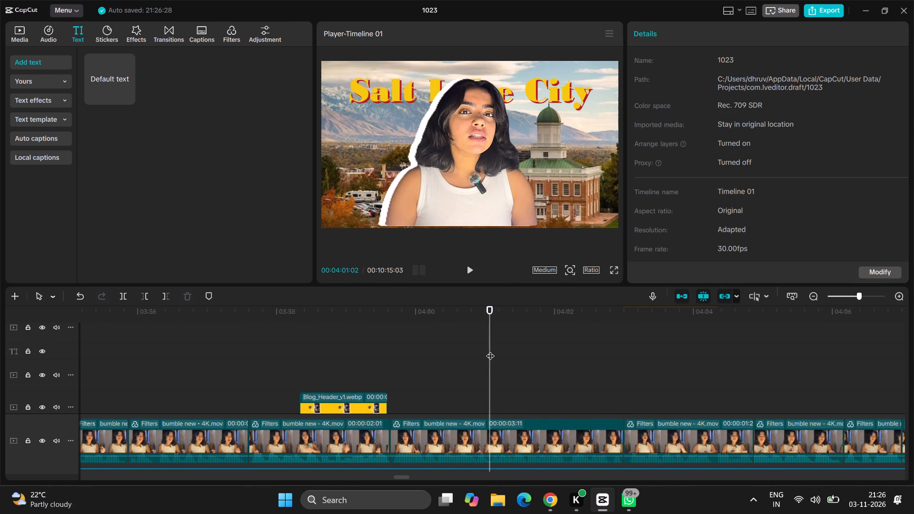
key(space)
scroll(490, 350, down, 1)
ctrl+scroll(490, 350, down, 4)
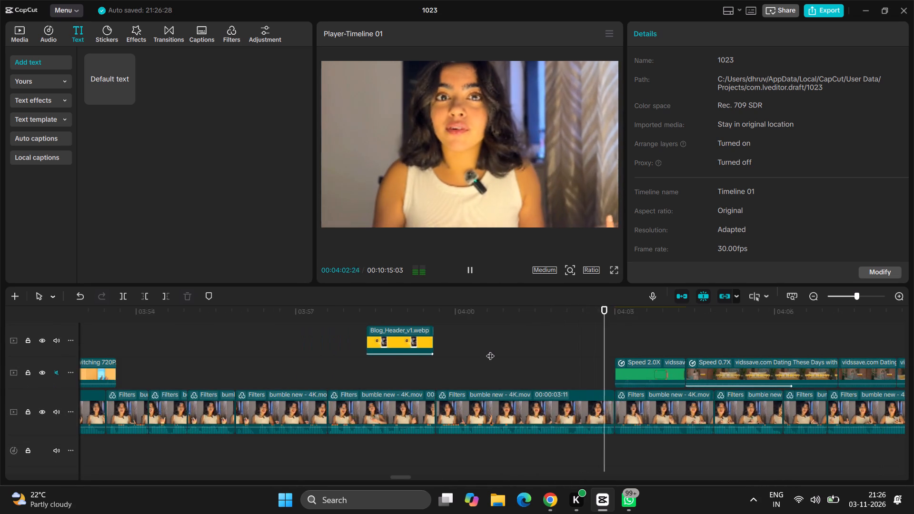
ctrl+scroll(490, 350, down, 3)
scroll(878, 349, left, 1)
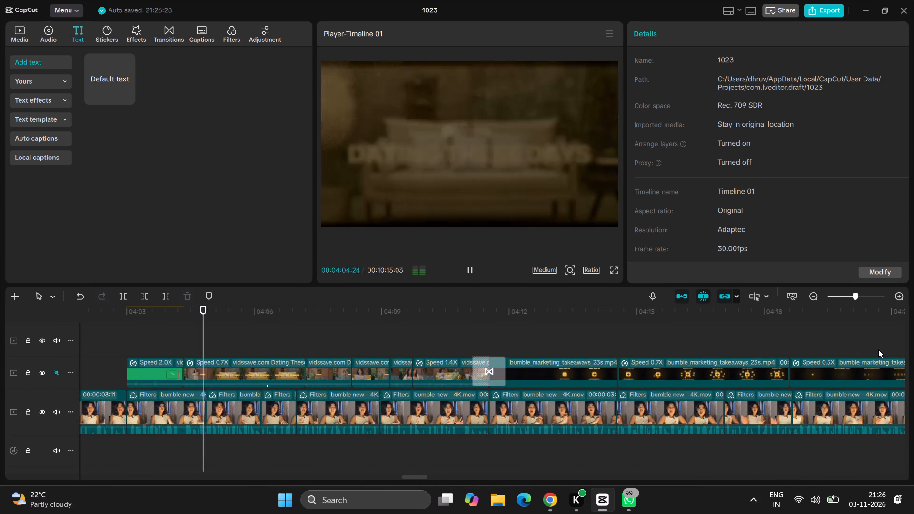
scroll(863, 355, left, 6)
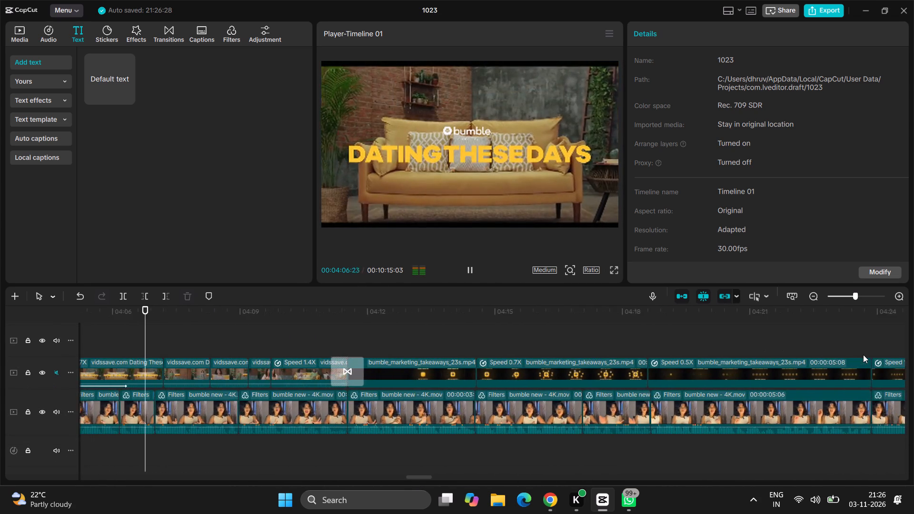
ctrl+scroll(863, 355, down, 10)
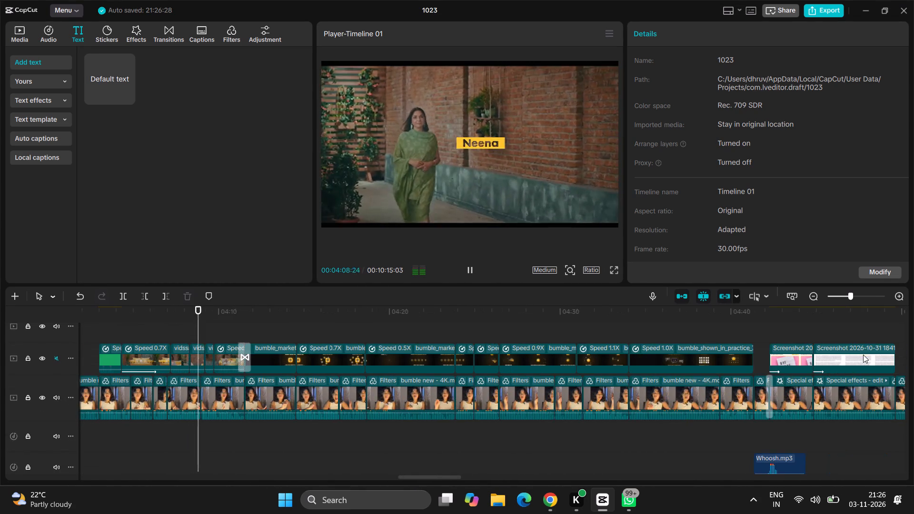
scroll(863, 355, left, 2)
click(862, 339)
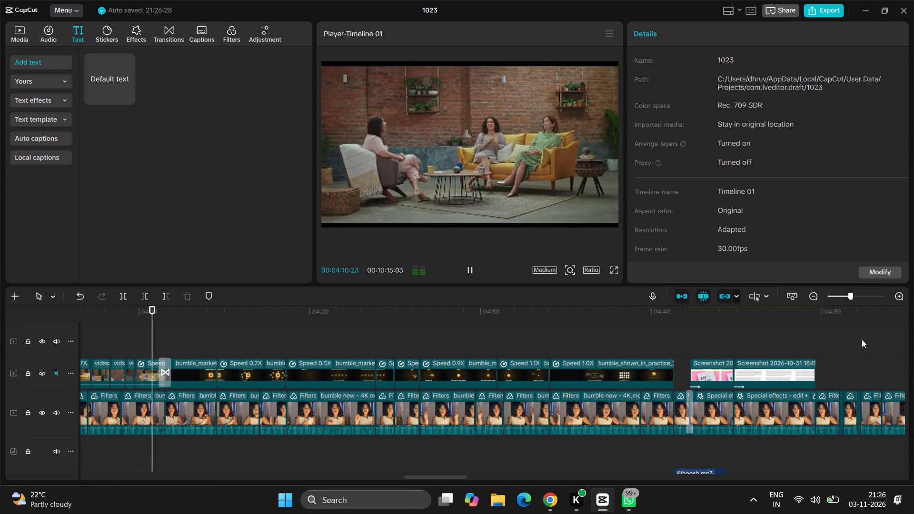
key(space)
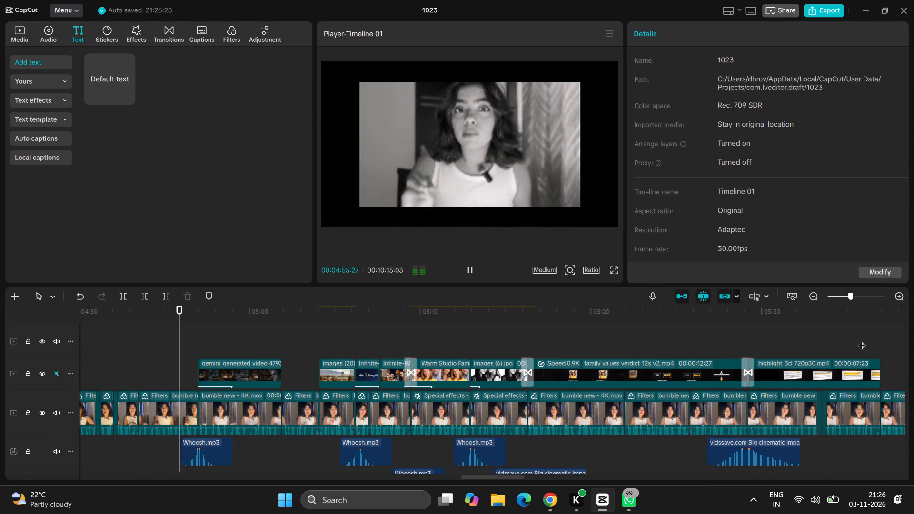
key(space)
Look back through the earlier timeline overlays, playing from about 03:56, to find the Wolfe image.
scroll(768, 344, right, 4)
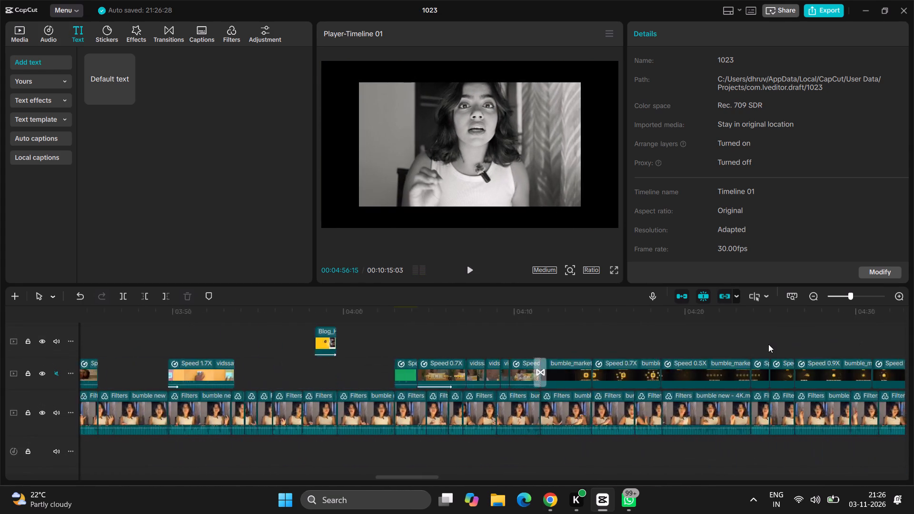
scroll(768, 344, right, 3)
scroll(768, 344, left, 1)
scroll(805, 309, left, 1)
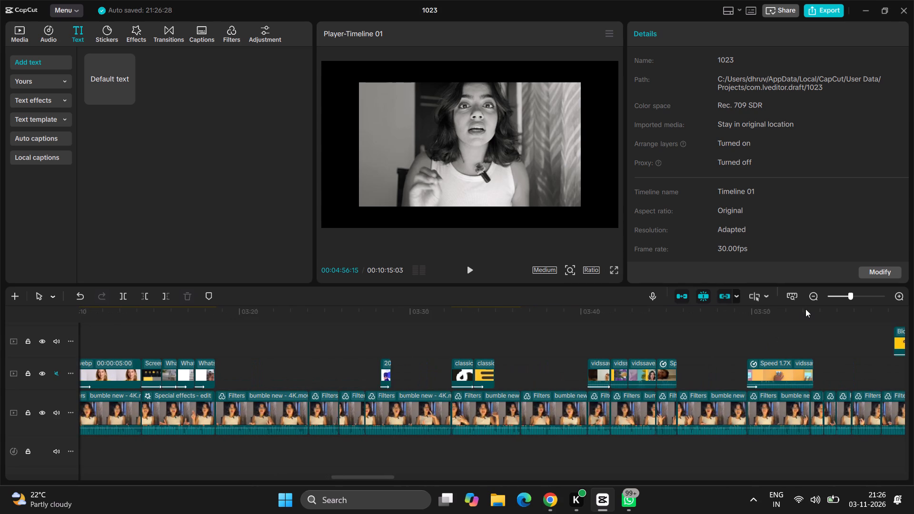
scroll(805, 309, left, 1)
click(865, 311)
key(space)
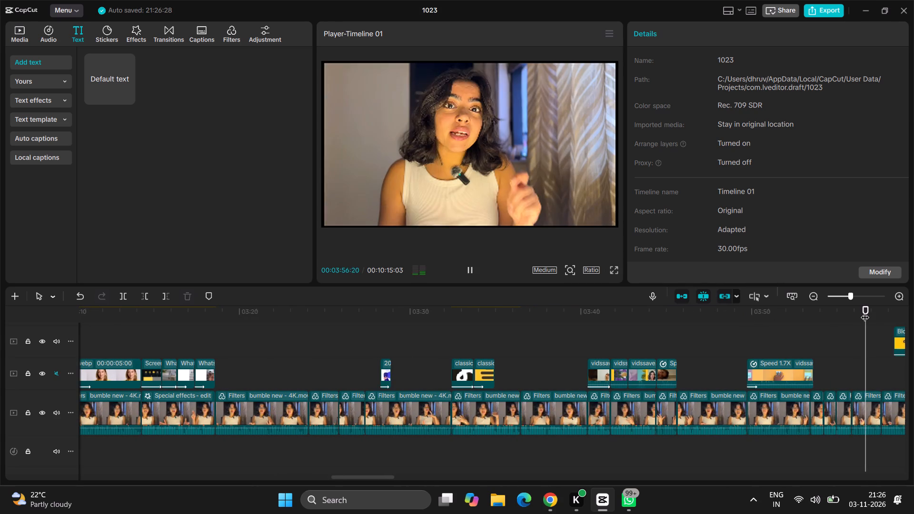
scroll(895, 378, left, 1)
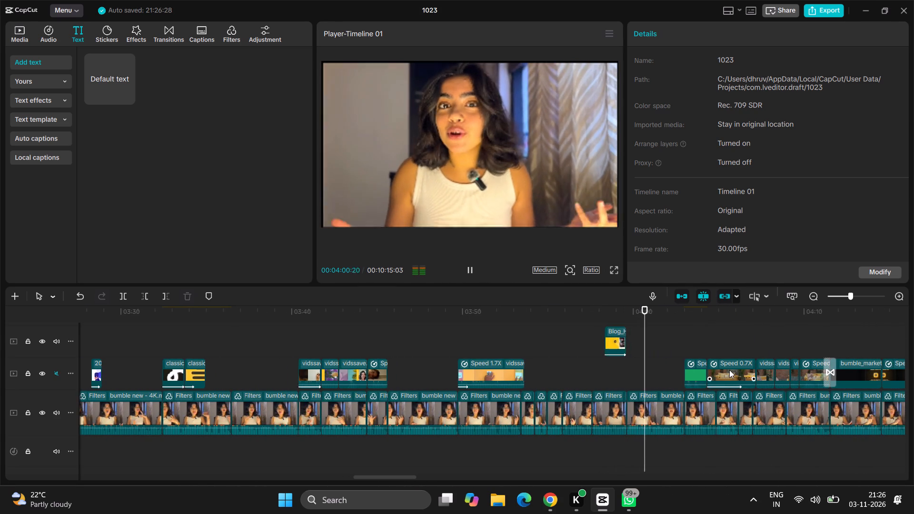
scroll(729, 370, left, 2)
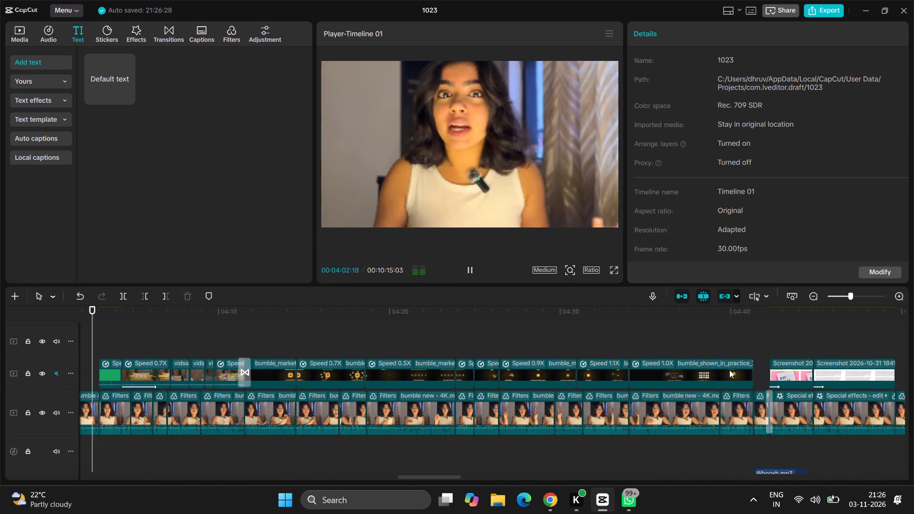
scroll(729, 370, left, 1)
ctrl+scroll(729, 370, down, 3)
scroll(729, 370, right, 2)
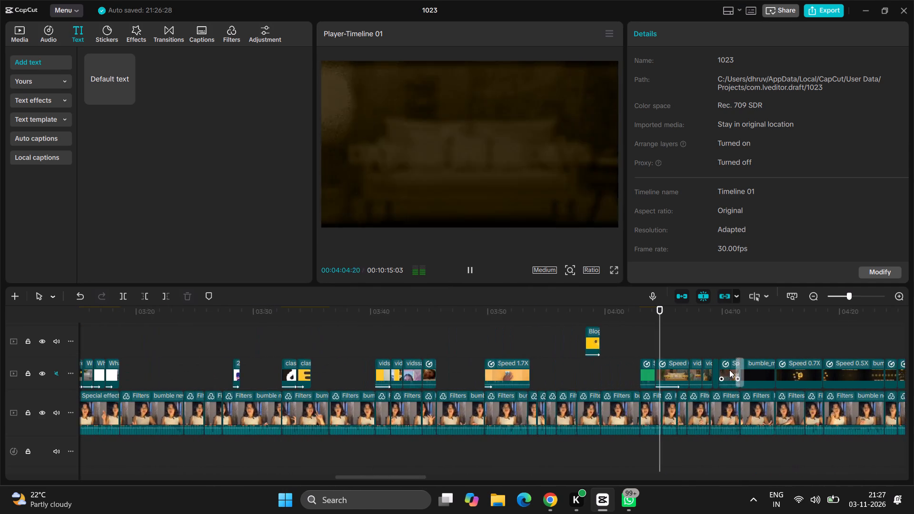
scroll(729, 370, right, 4)
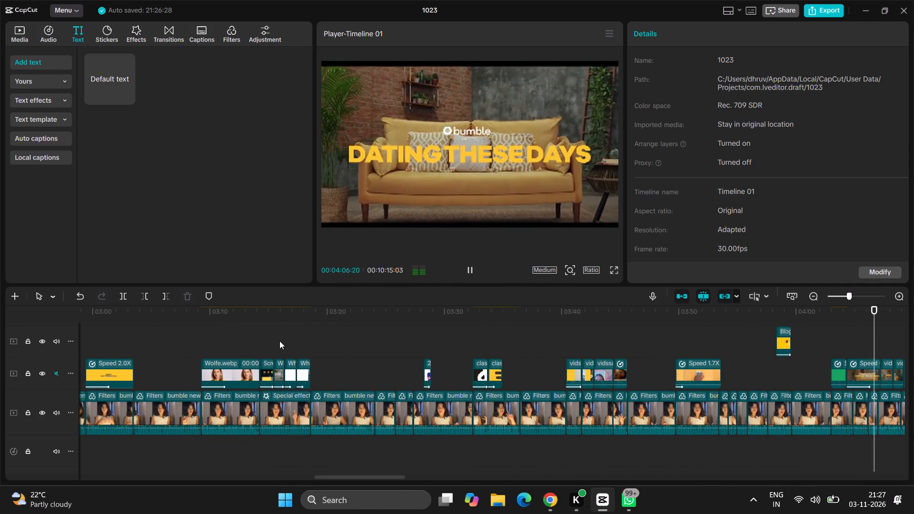
Copy the Wolfe.webp overlay from around 03:11 and paste it at 05:04:03, at the start of the Salt Lake City section.
click(218, 326)
drag(218, 326, 232, 333)
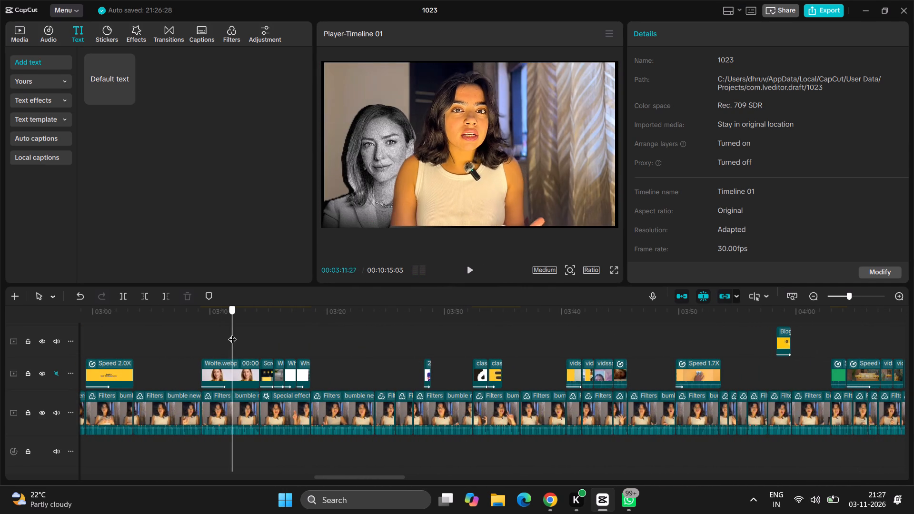
drag(232, 333, 230, 334)
click(232, 379)
key(ctrl+c)
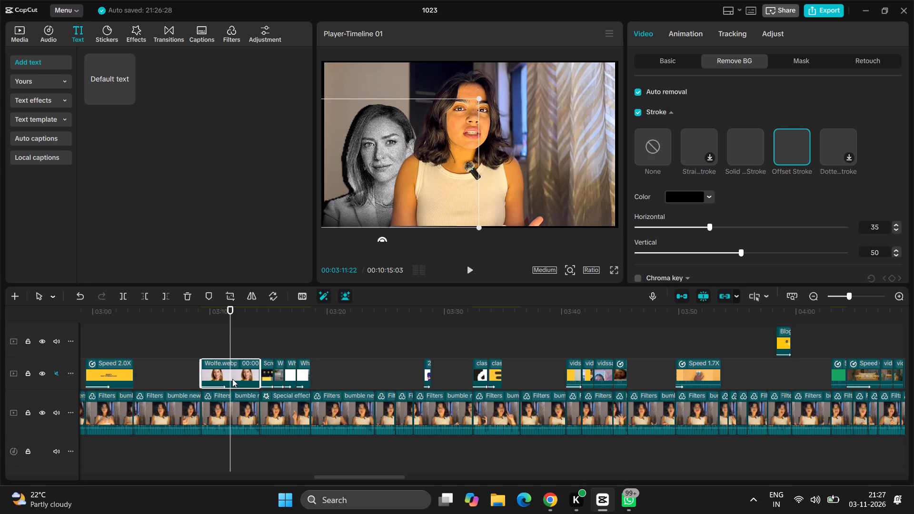
scroll(571, 346, left, 4)
click(558, 329)
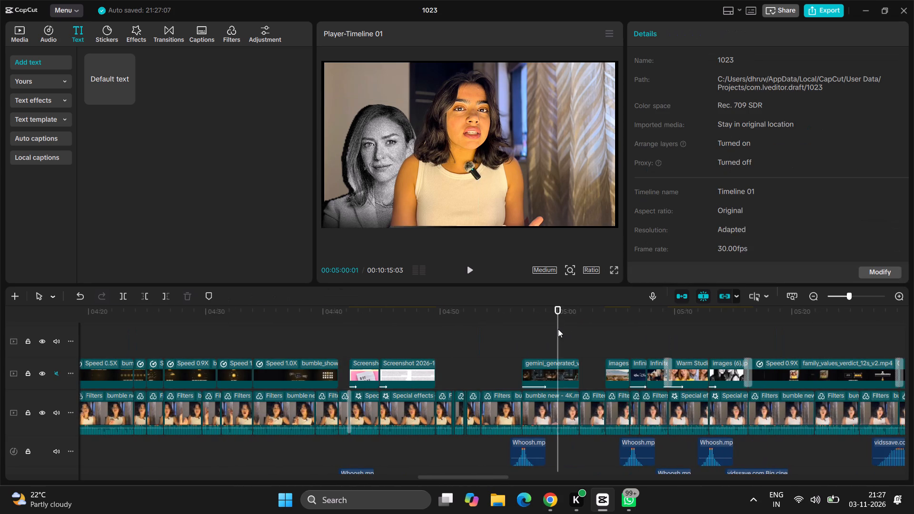
drag(558, 329, 607, 338)
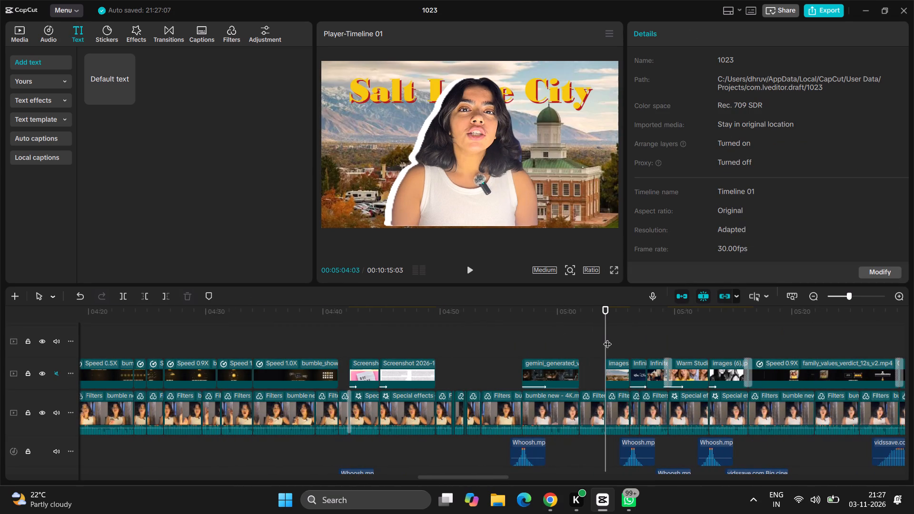
key(ctrl+v)
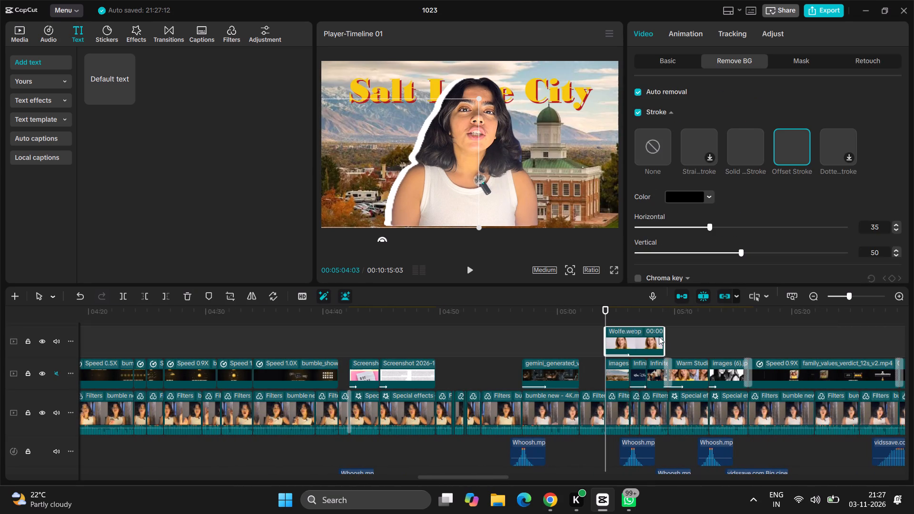
Trim the end of the pasted Wolfe.webp clip to match the end of the Salt Lake City background image, and preview it.
drag(664, 338, 620, 340)
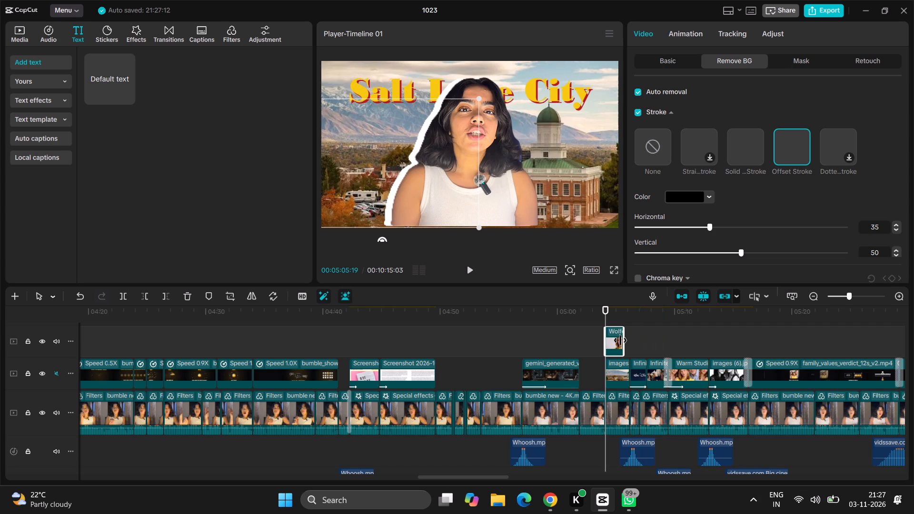
drag(620, 340, 626, 341)
key(space)
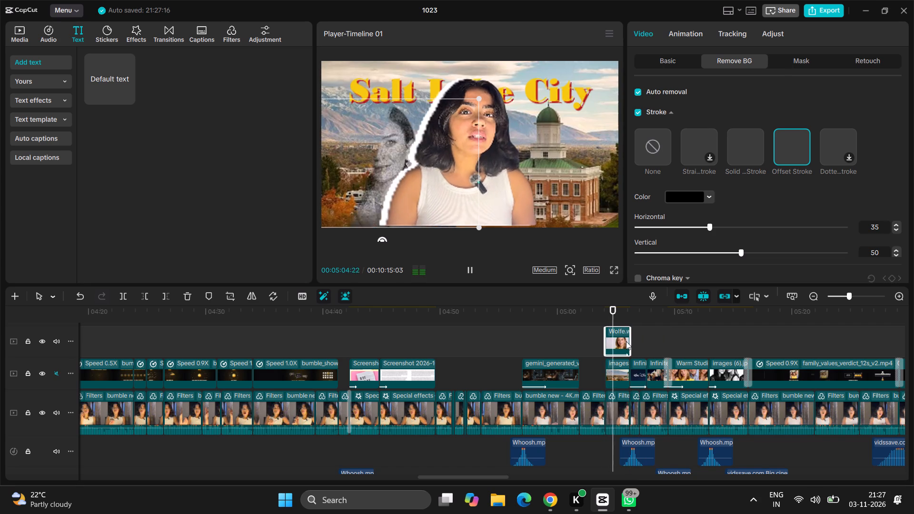
Apply the Zoom Out entrance animation to the Salt Lake City background image and preview it.
key(space)
click(612, 370)
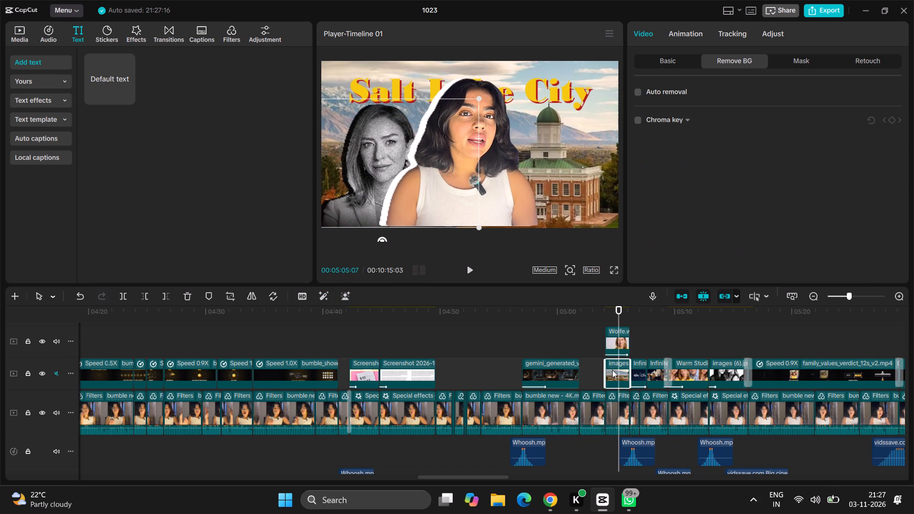
click(681, 62)
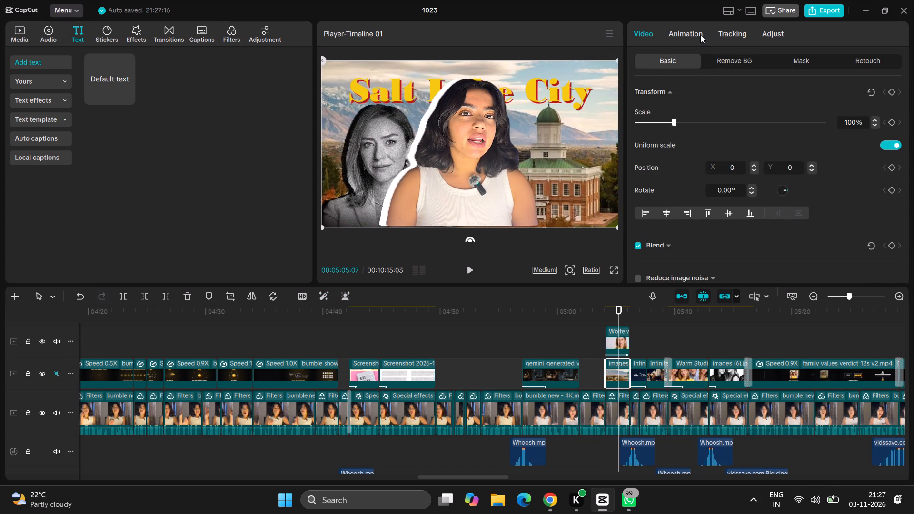
click(699, 35)
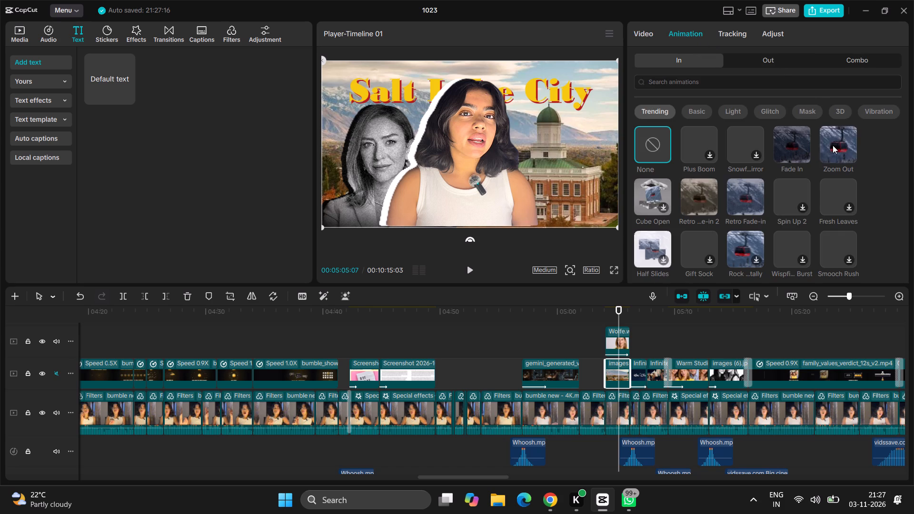
click(833, 145)
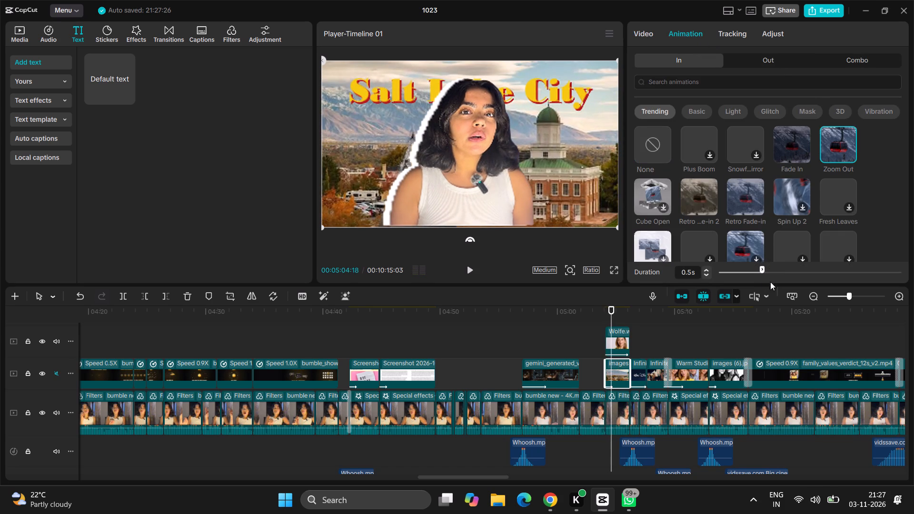
key(space)
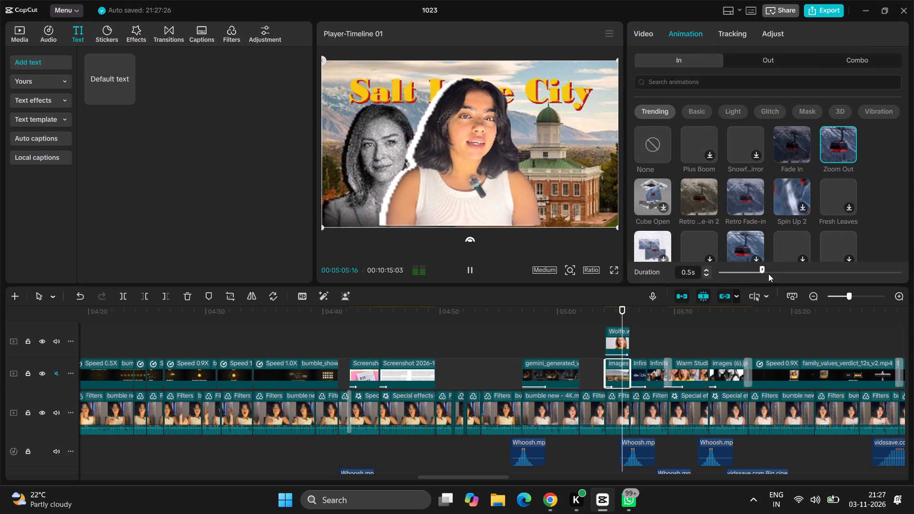
key(space)
Review the section from about 05:06 through the family values and gender roles clips to about 05:42.
key(space)
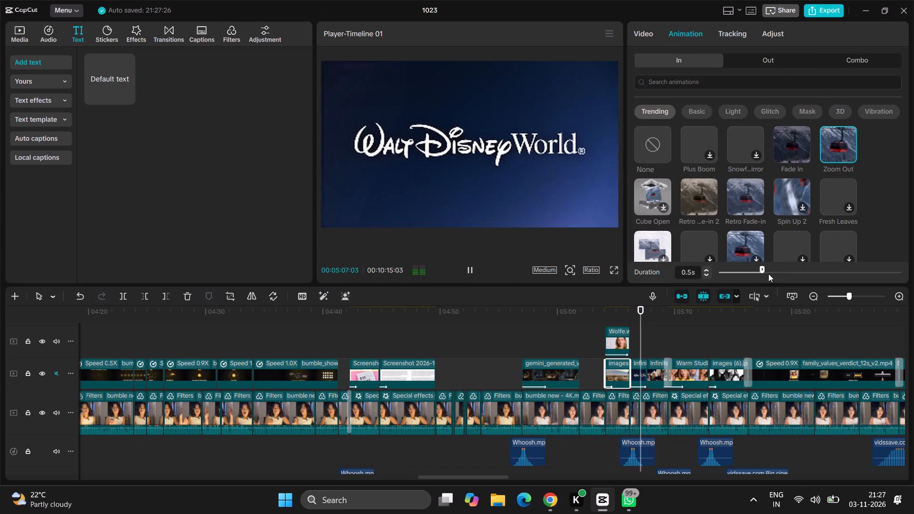
scroll(765, 397, left, 1)
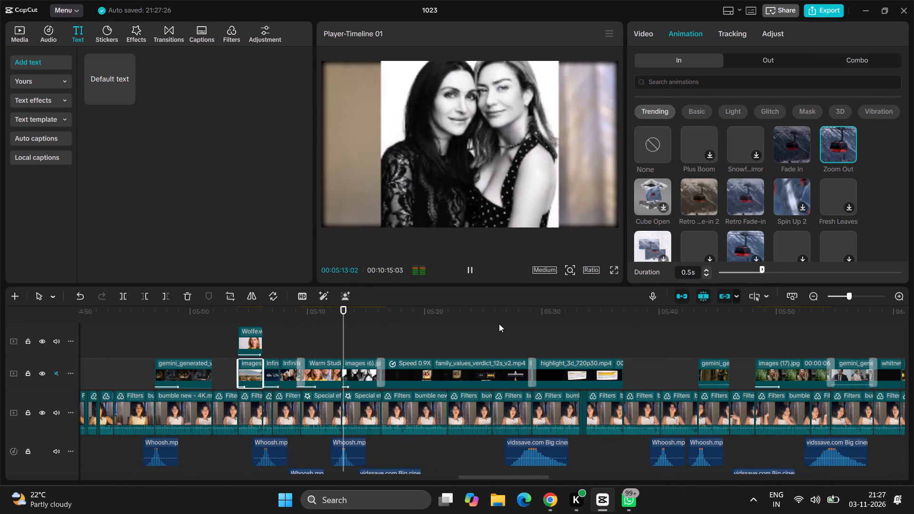
drag(364, 316, 434, 326)
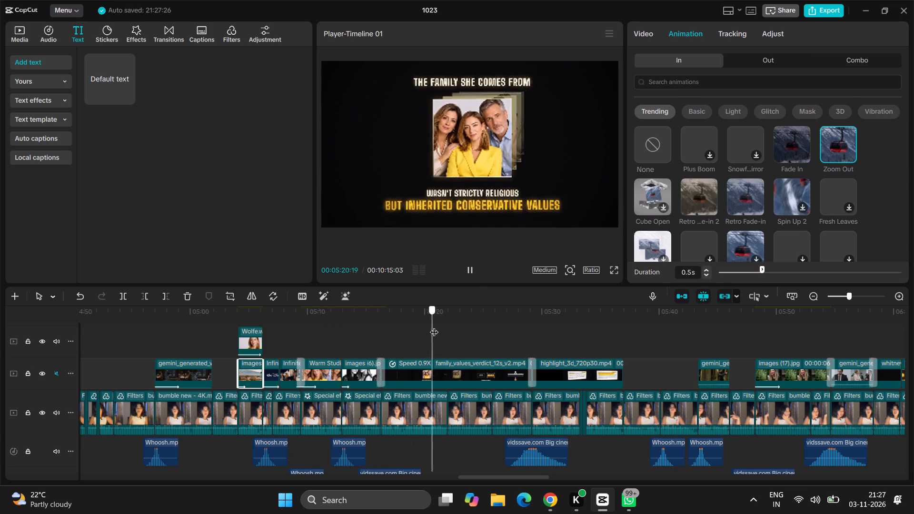
drag(434, 326, 437, 325)
key(space)
scroll(512, 327, left, 1)
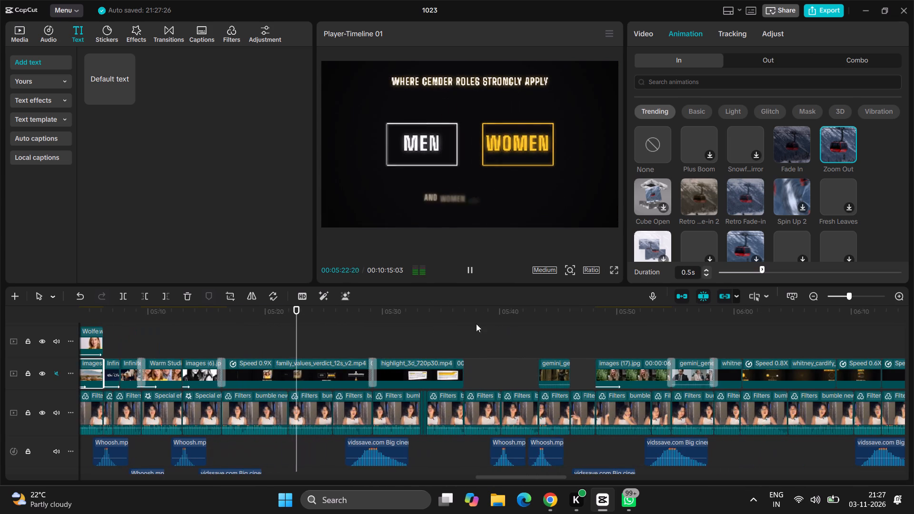
click(458, 327)
drag(458, 327, 512, 326)
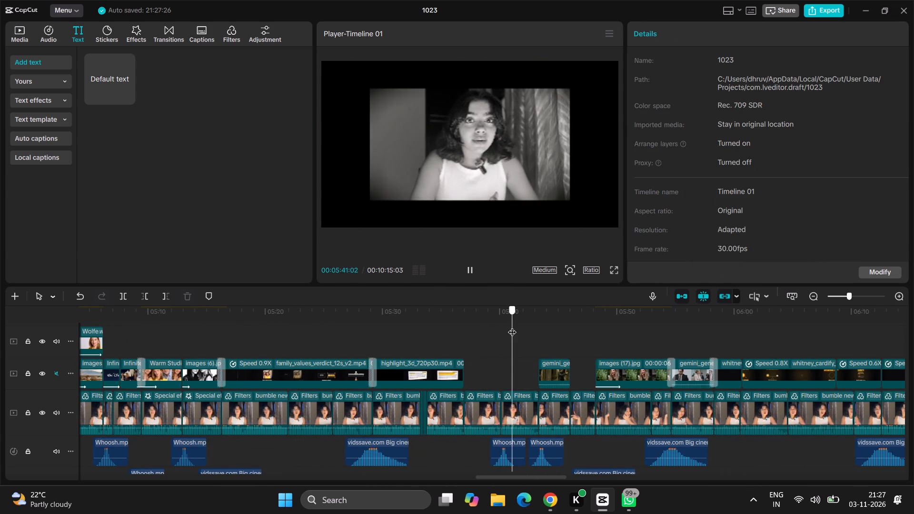
drag(512, 326, 467, 337)
key(space)
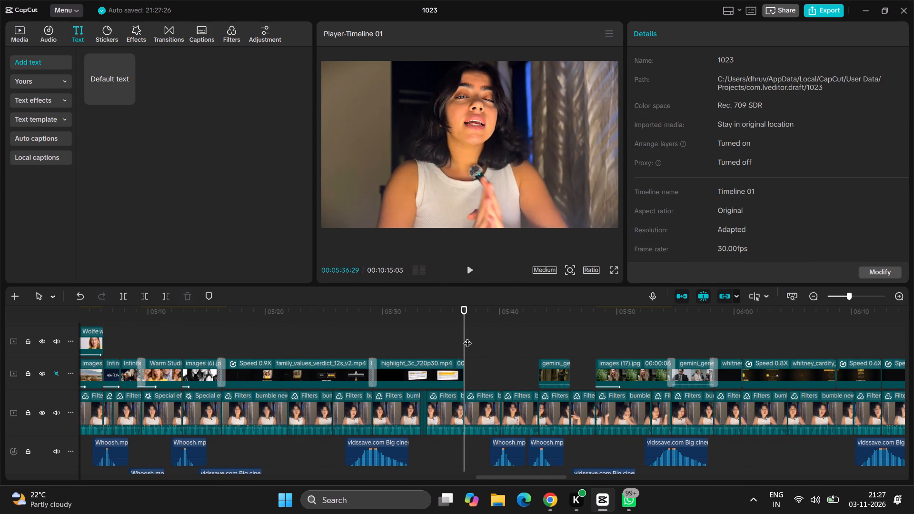
key(space)
scroll(535, 358, left, 1)
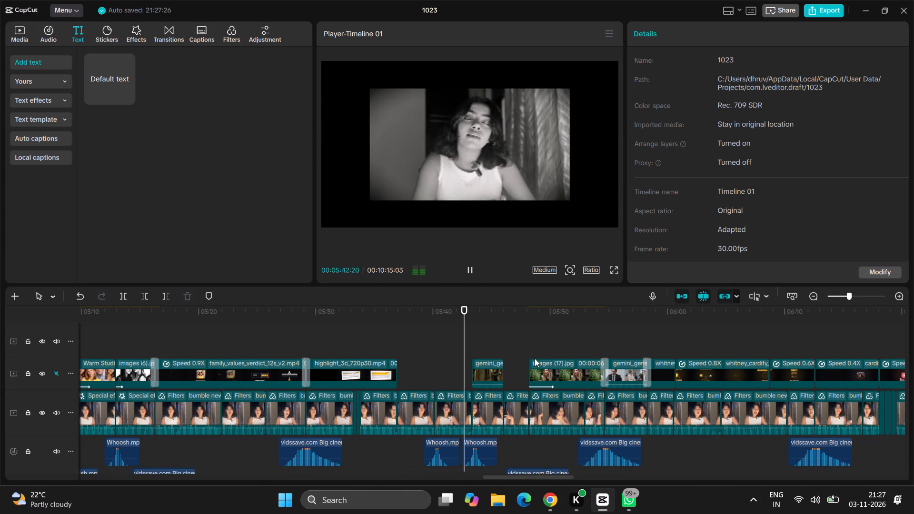
Review the section from about 05:43 through the Whitney, Cardify and Tinder clips to the three-men photo at about 06:44.
ctrl+scroll(535, 358, up, 2)
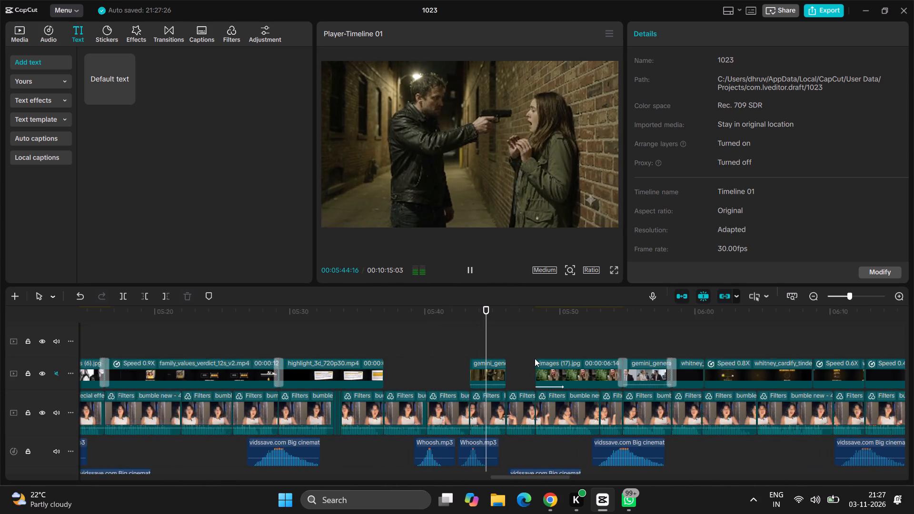
ctrl+scroll(535, 358, up, 2)
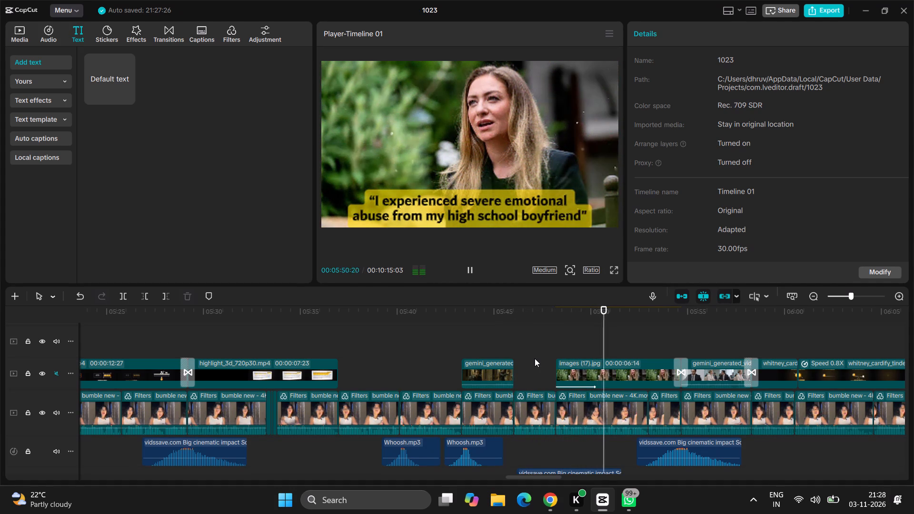
scroll(654, 389, left, 1)
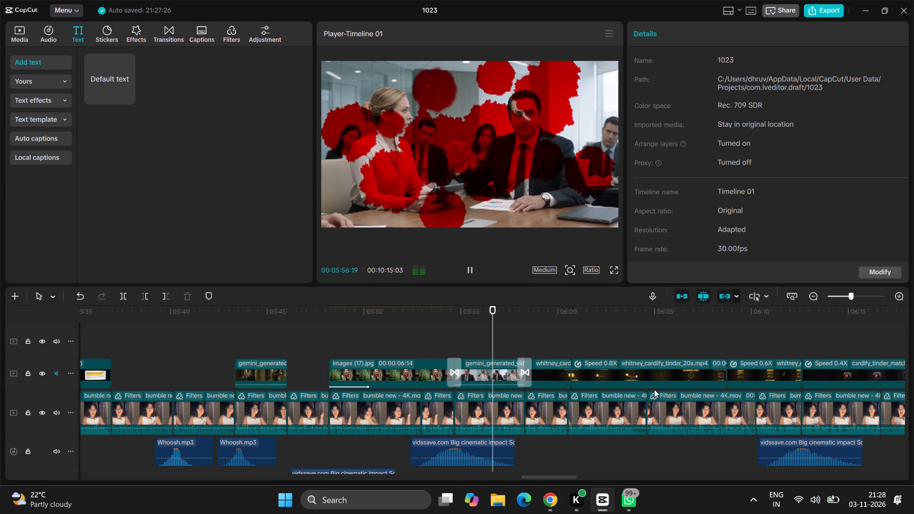
scroll(654, 389, left, 2)
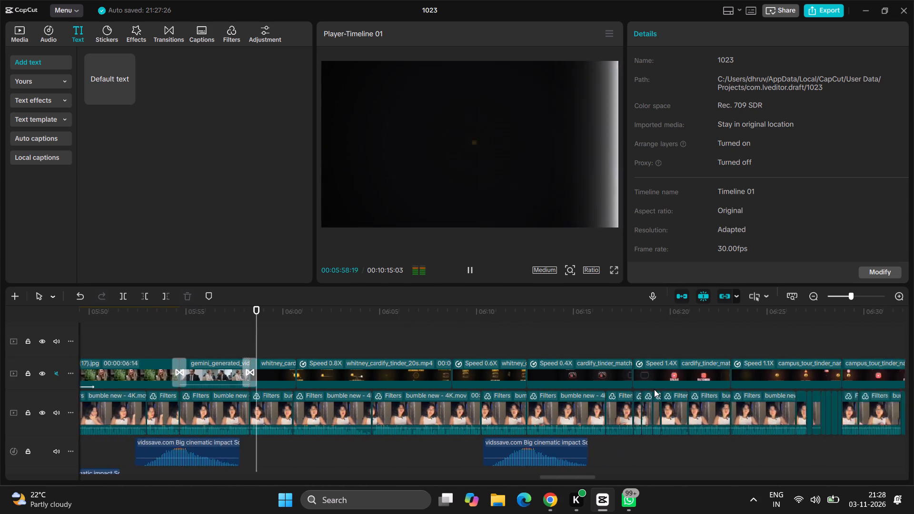
scroll(654, 389, left, 1)
ctrl+scroll(654, 389, down, 2)
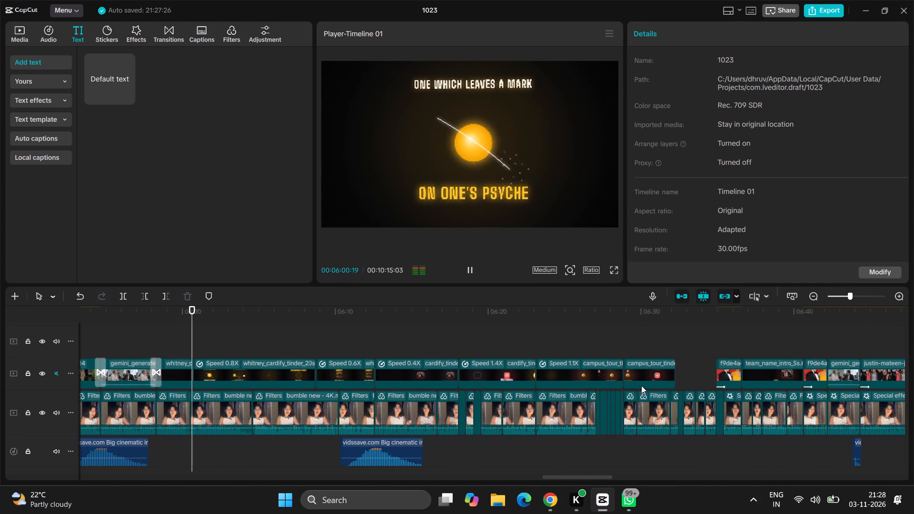
click(404, 344)
key(space)
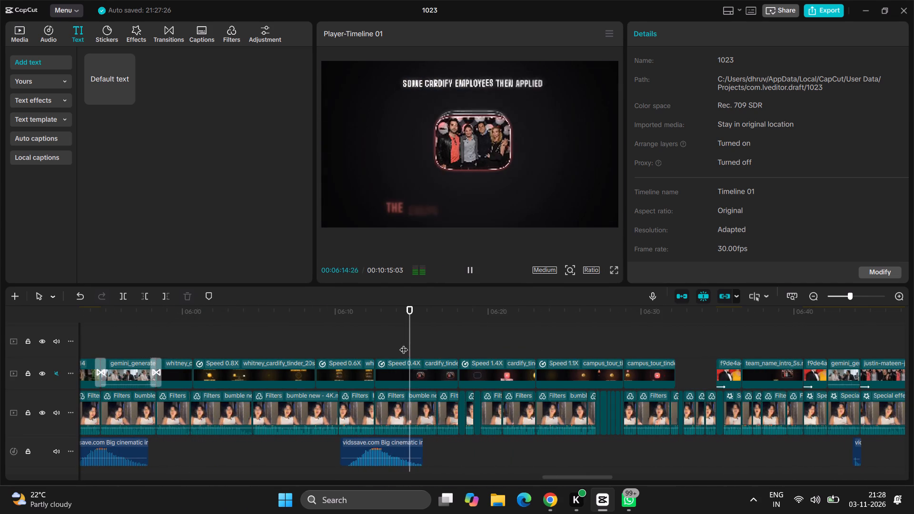
click(471, 324)
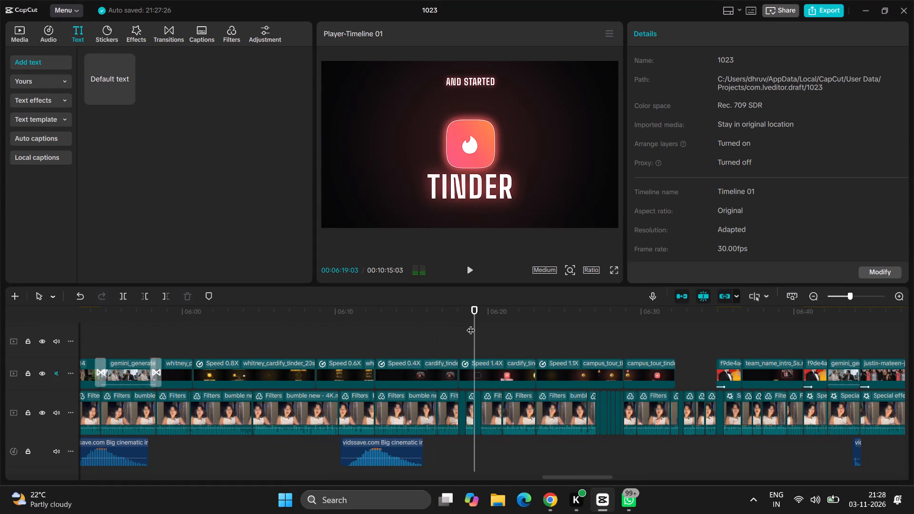
key(space)
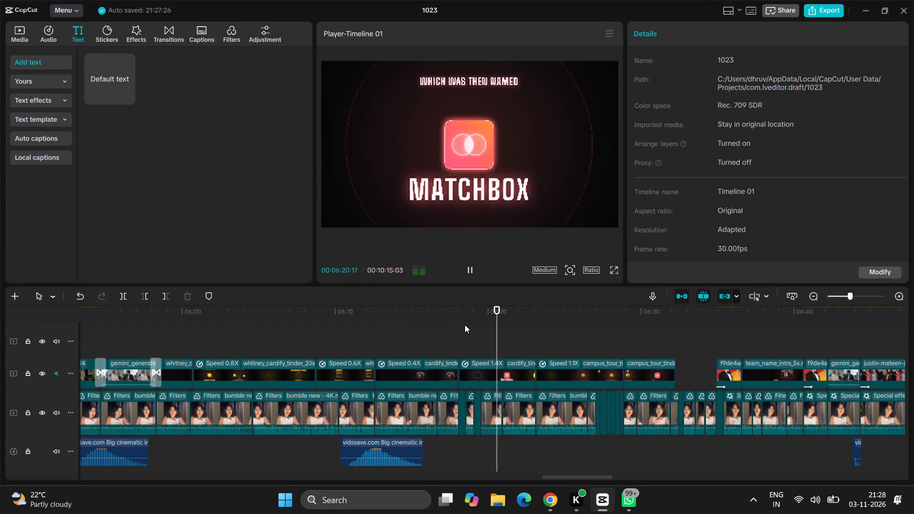
scroll(616, 355, left, 1)
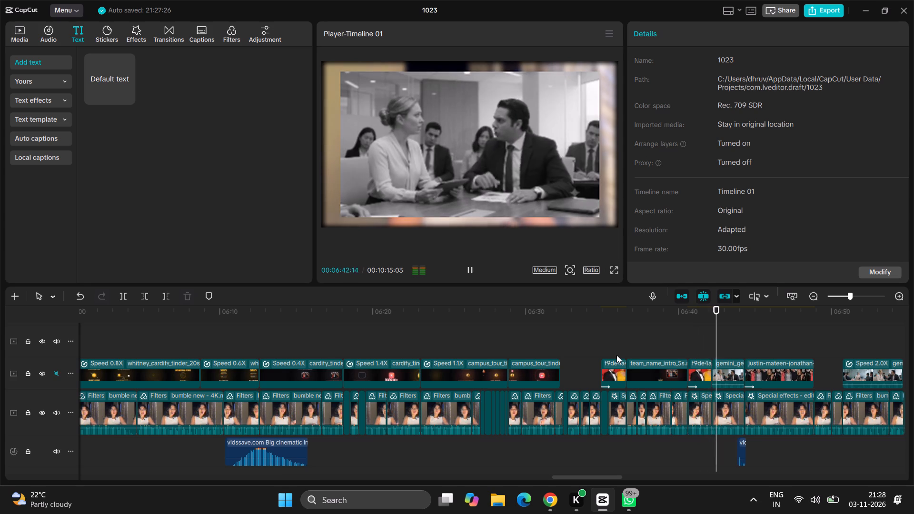
key(space)
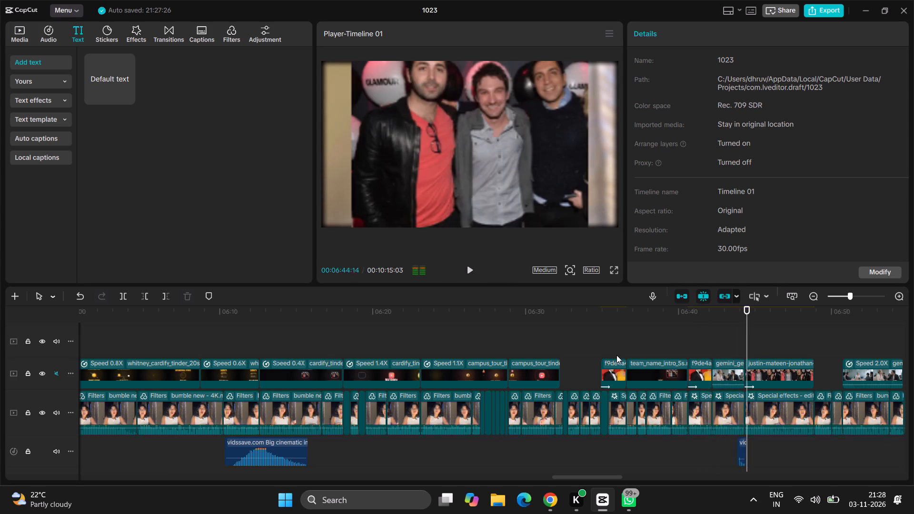
Add the Comparison II mask transition between the red-carpet couple image and the black-and-white meeting clip at about 06:42, and preview it.
ctrl+scroll(788, 385, up, 4)
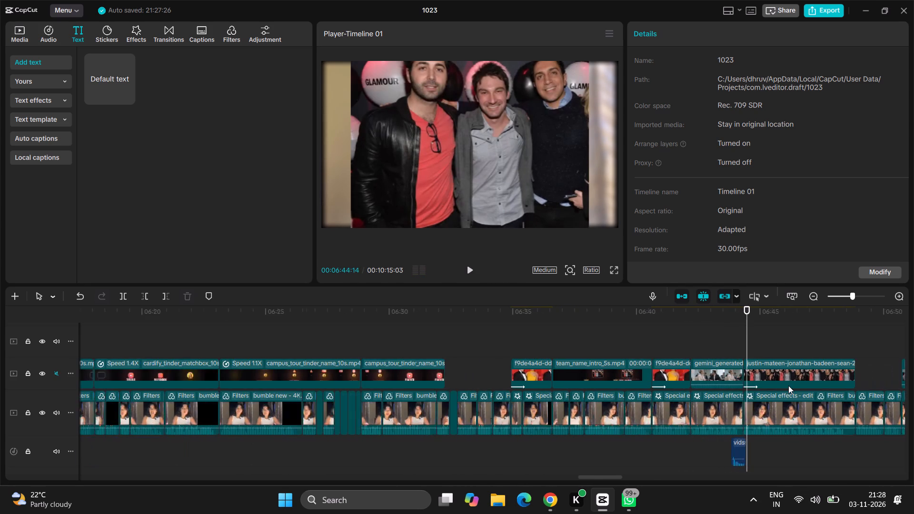
ctrl+scroll(788, 385, up, 4)
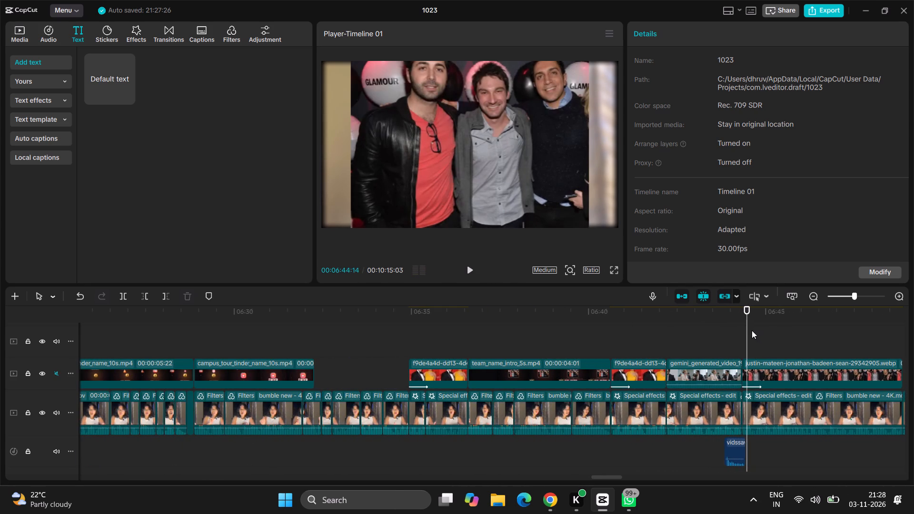
drag(745, 333, 644, 341)
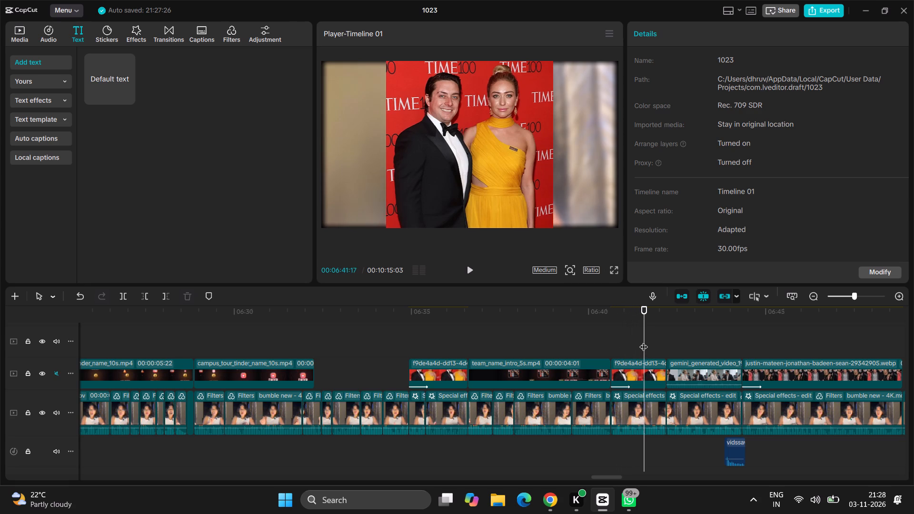
click(159, 30)
drag(234, 120, 322, 142)
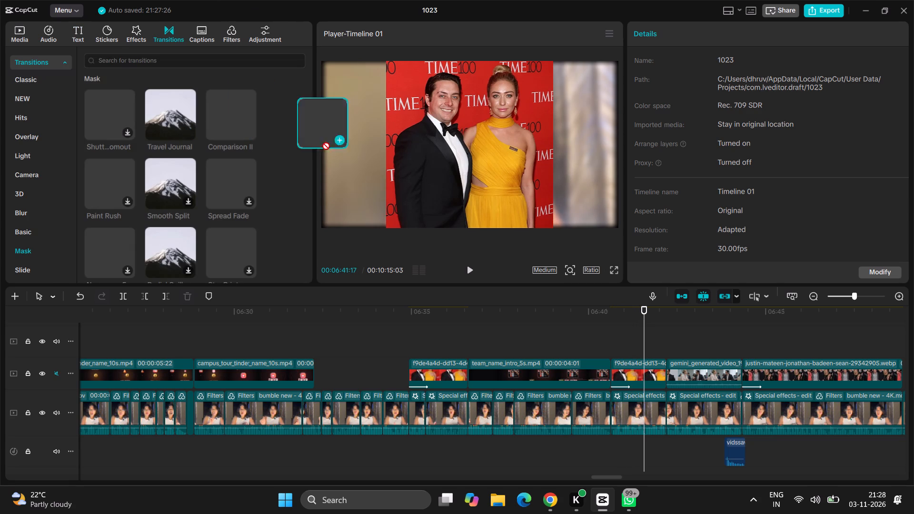
drag(322, 142, 660, 363)
key(space)
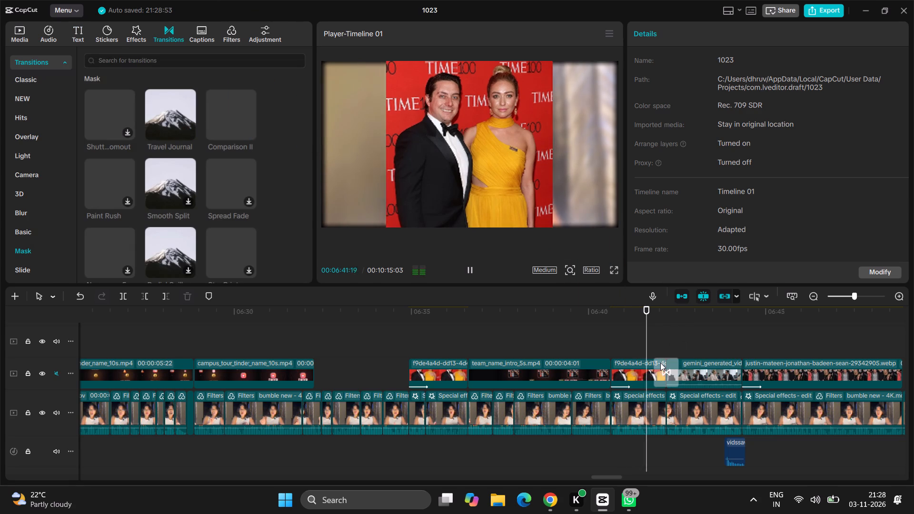
key(space)
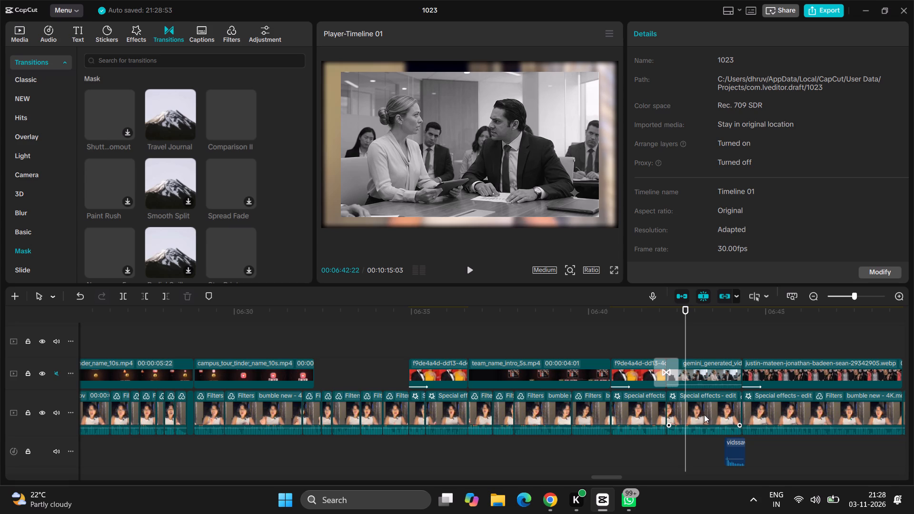
Set the saturation to -50 on the main-track clip beneath the black-and-white meeting video, and preview it.
click(709, 416)
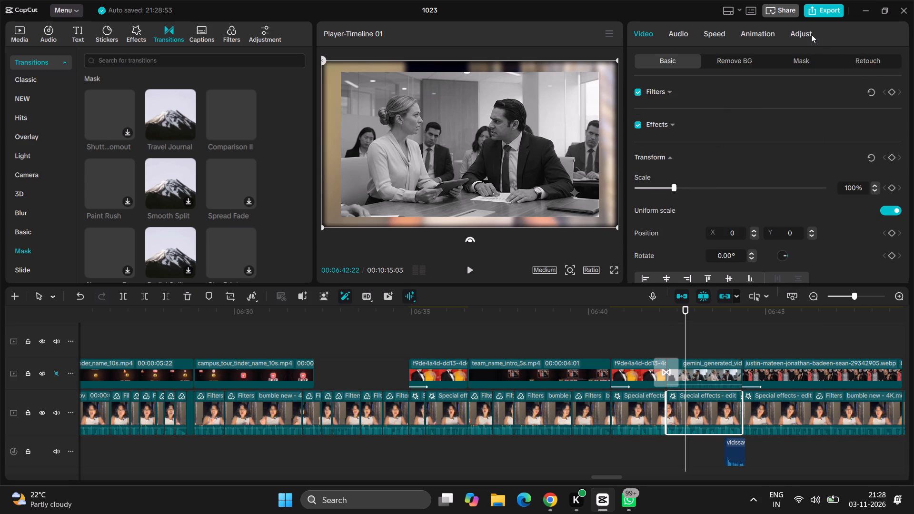
click(809, 34)
scroll(798, 153, down, 1)
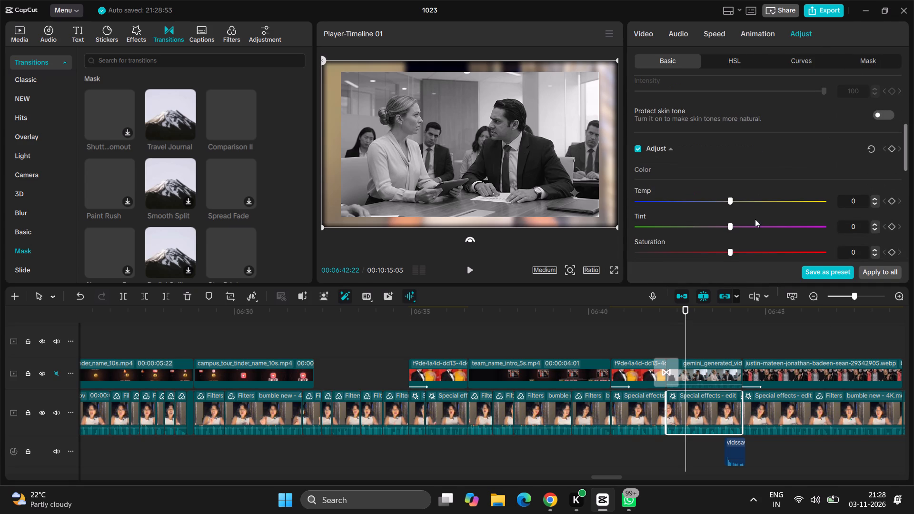
drag(726, 250, 598, 258)
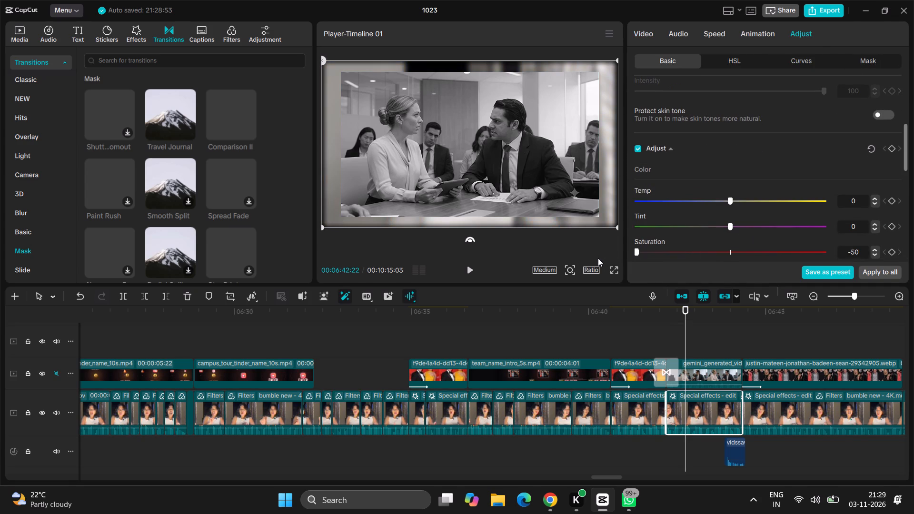
key(space)
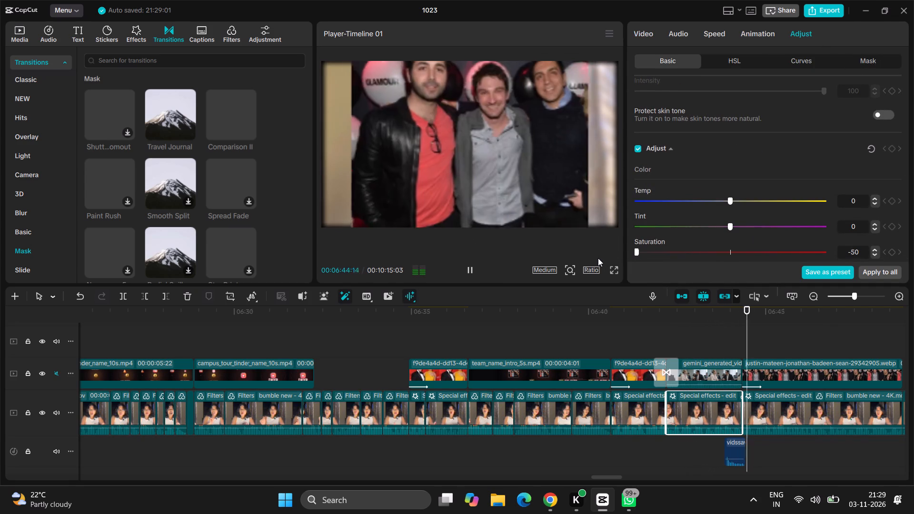
key(space)
Enlarge the short speaker clip at about 06:50 to fill the frame, reposition it to centre her, and preview it.
key(space)
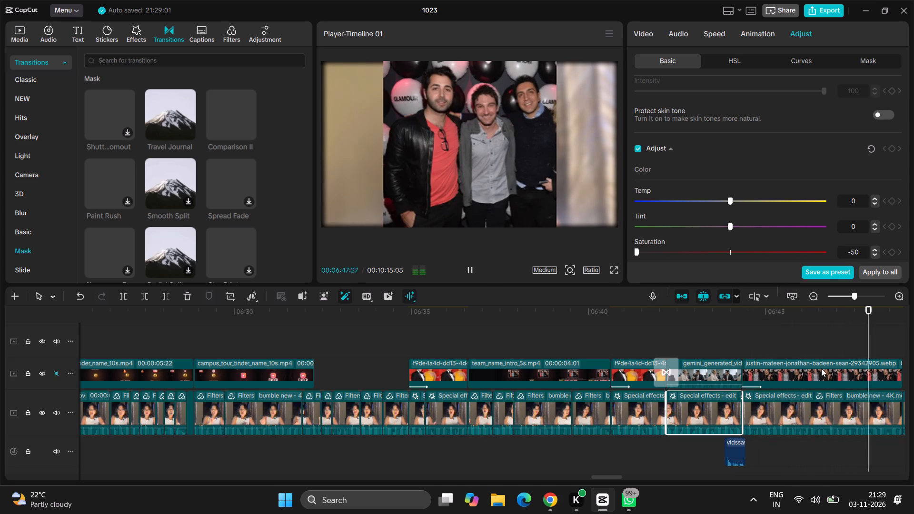
scroll(821, 368, left, 2)
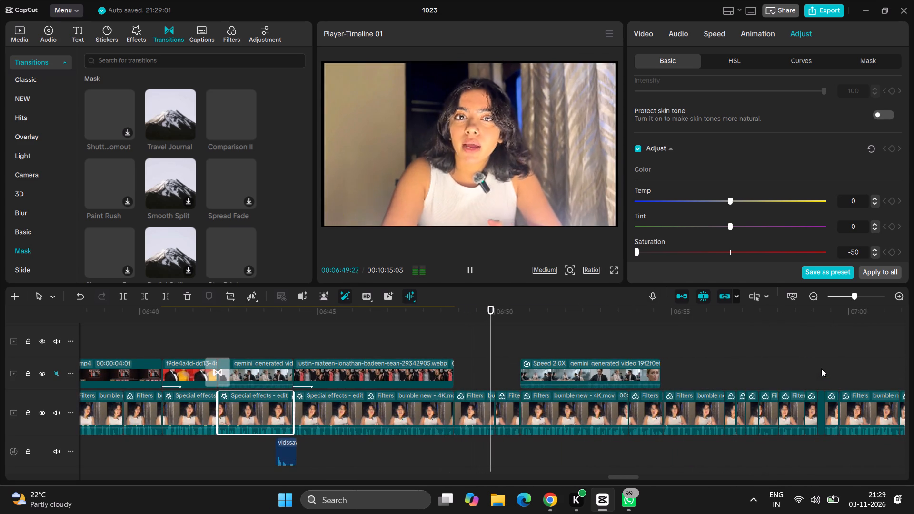
key(space)
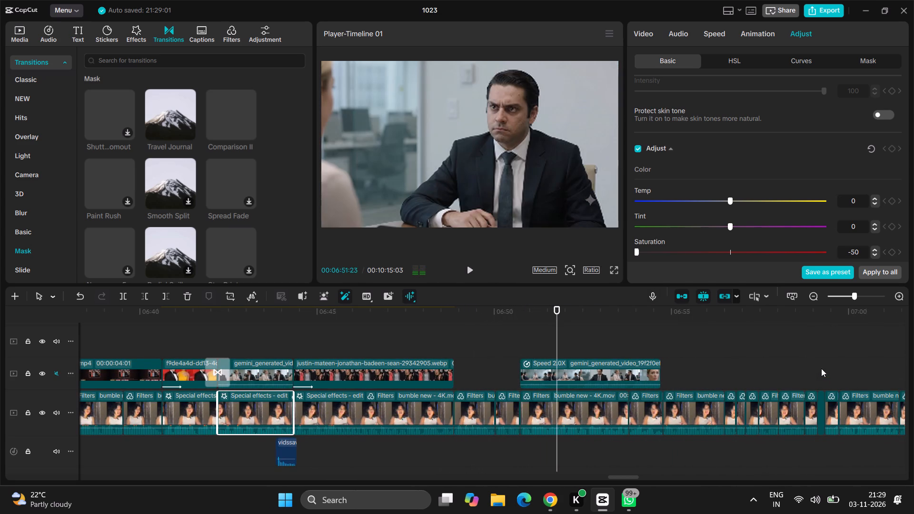
drag(557, 314, 497, 328)
click(505, 411)
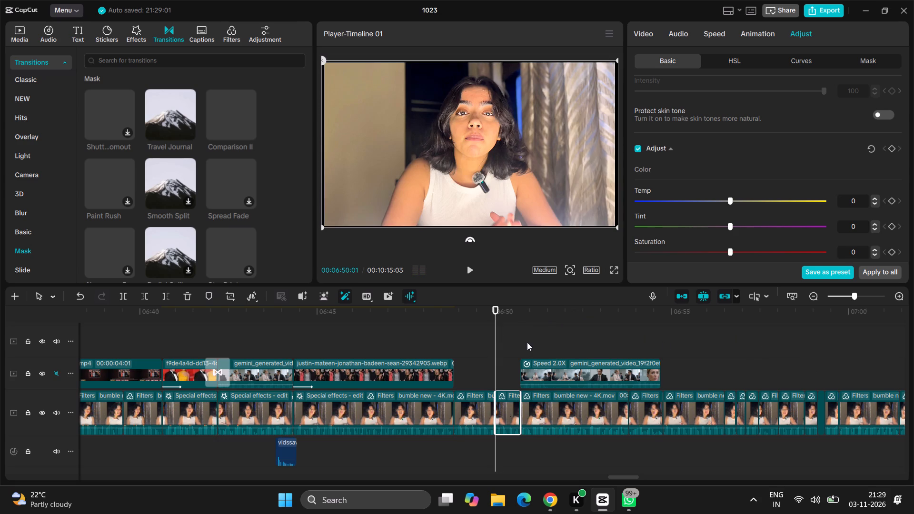
drag(617, 226, 673, 247)
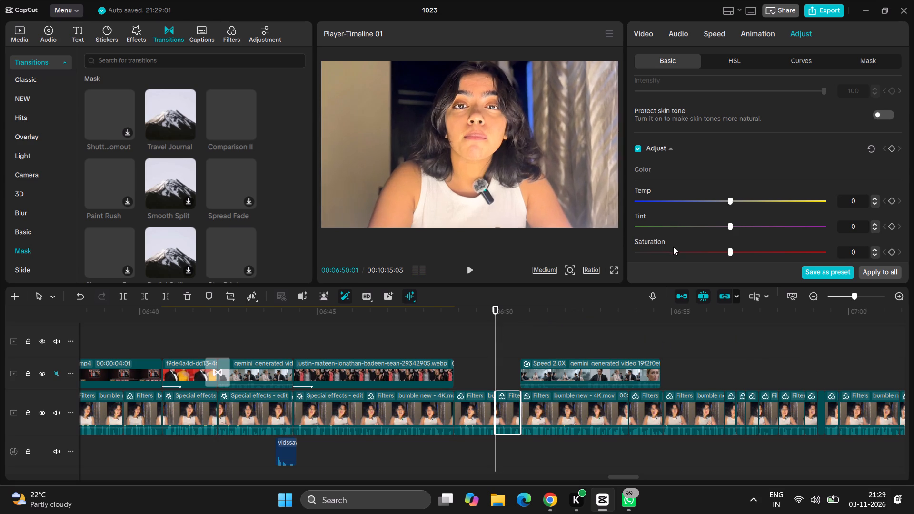
drag(673, 247, 684, 250)
drag(524, 176, 524, 197)
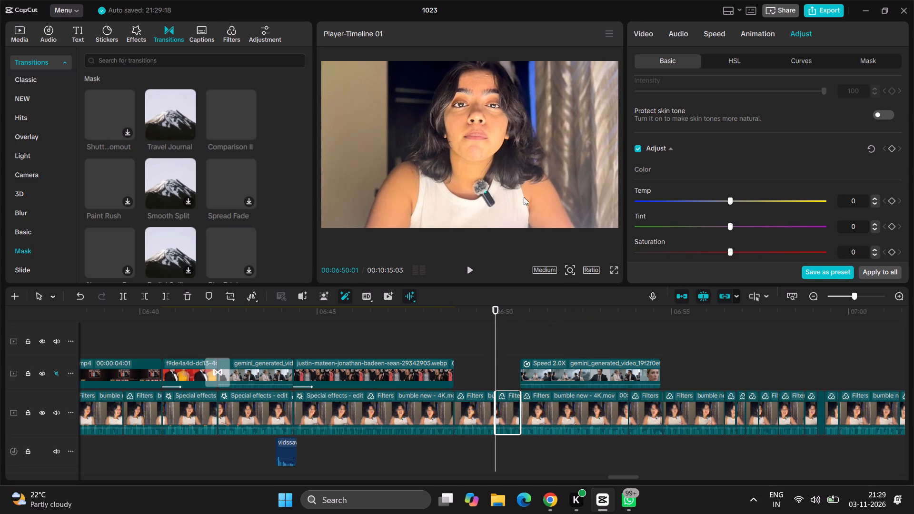
drag(524, 197, 518, 202)
drag(518, 199, 514, 173)
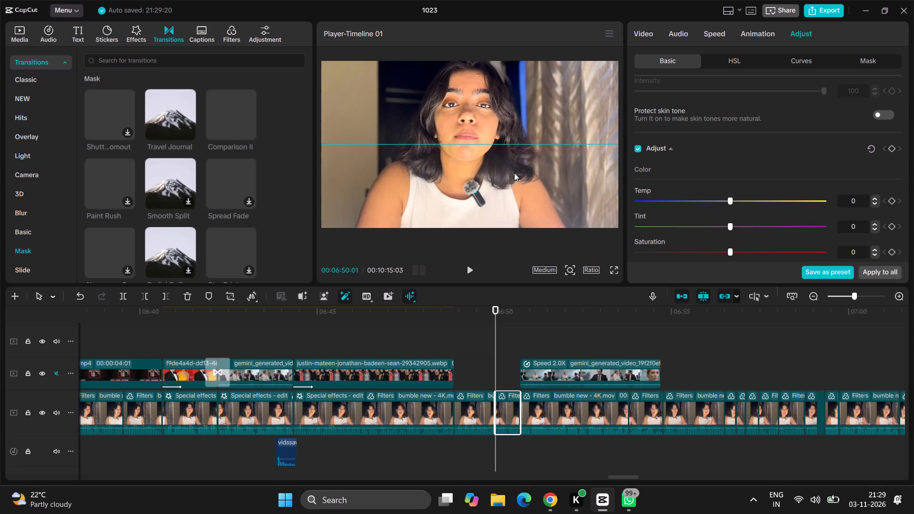
drag(514, 173, 523, 177)
key(space)
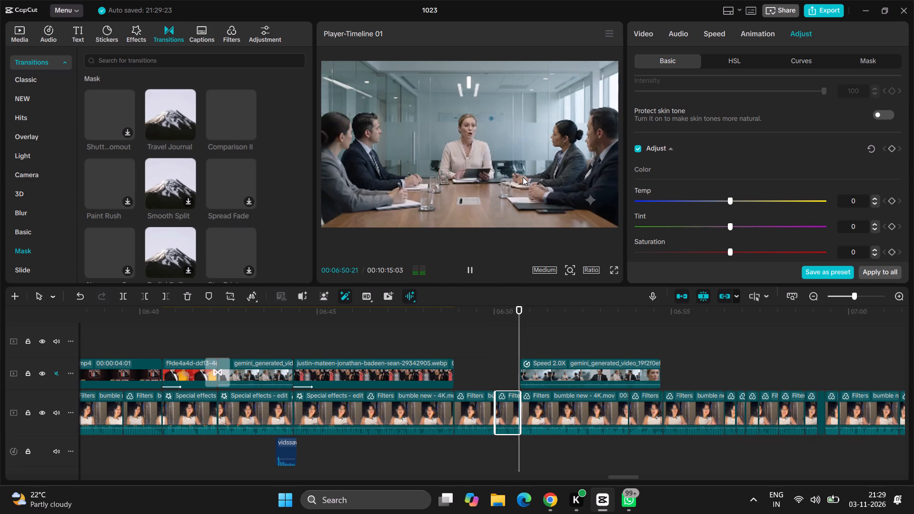
key(space)
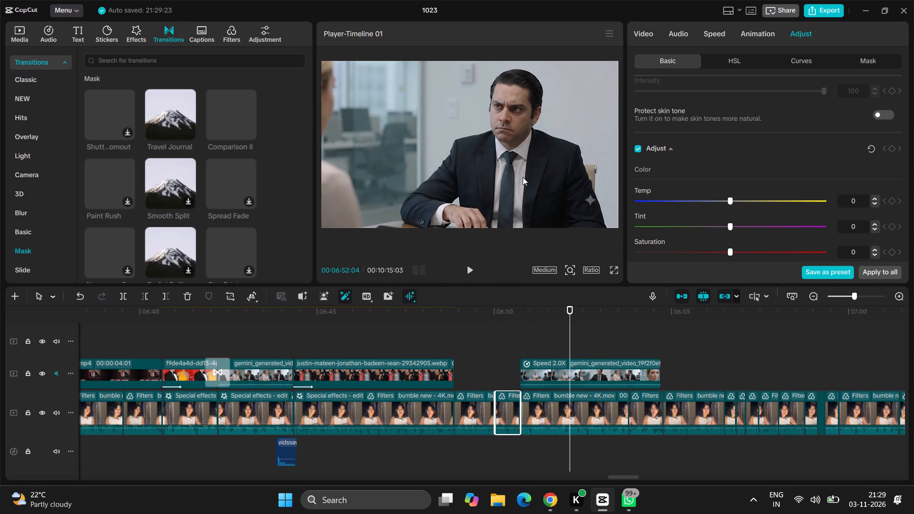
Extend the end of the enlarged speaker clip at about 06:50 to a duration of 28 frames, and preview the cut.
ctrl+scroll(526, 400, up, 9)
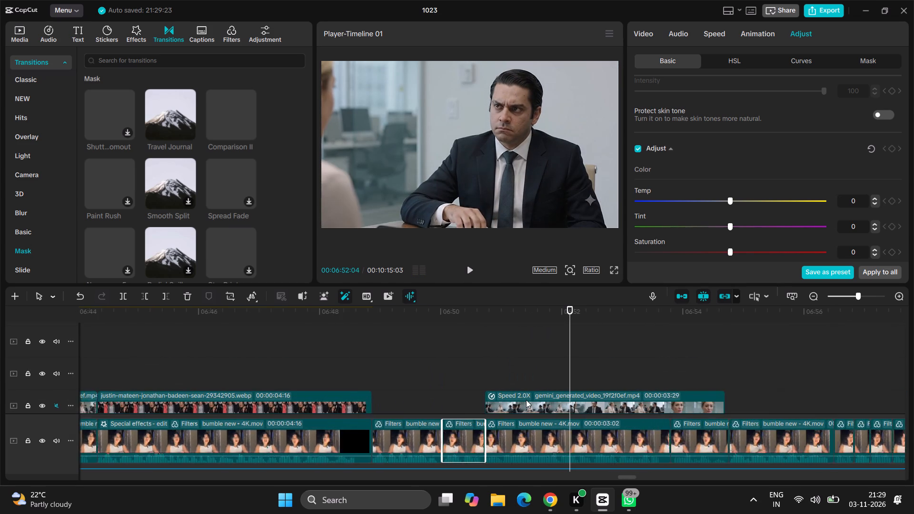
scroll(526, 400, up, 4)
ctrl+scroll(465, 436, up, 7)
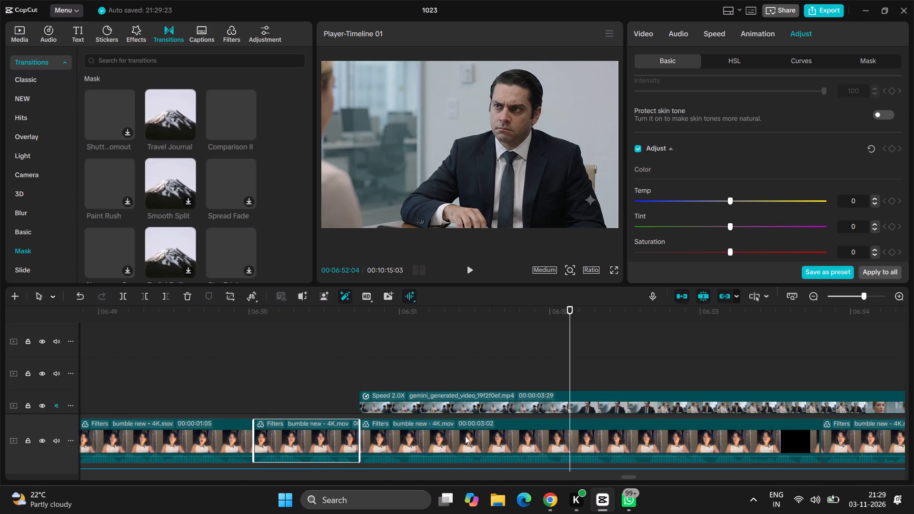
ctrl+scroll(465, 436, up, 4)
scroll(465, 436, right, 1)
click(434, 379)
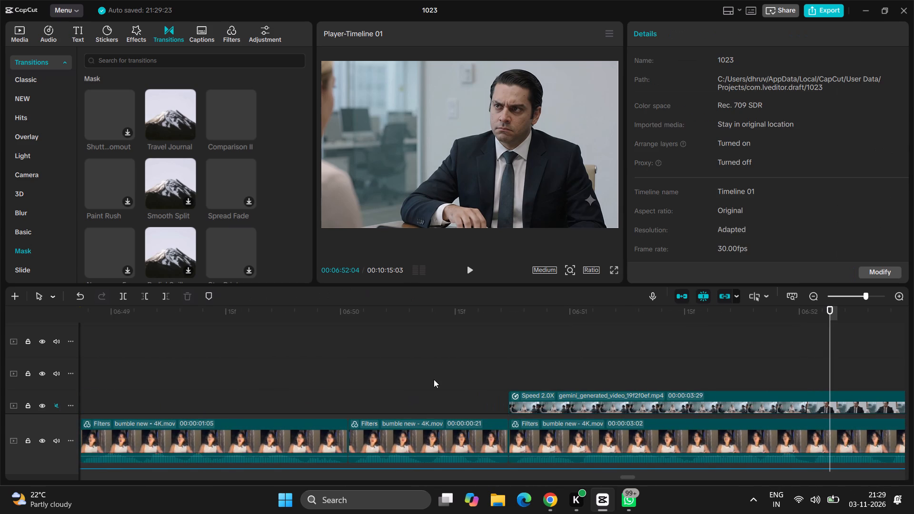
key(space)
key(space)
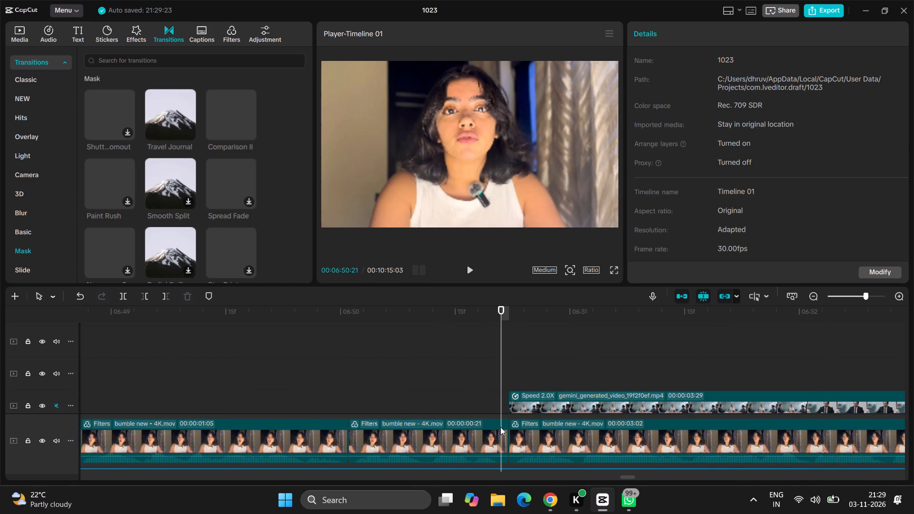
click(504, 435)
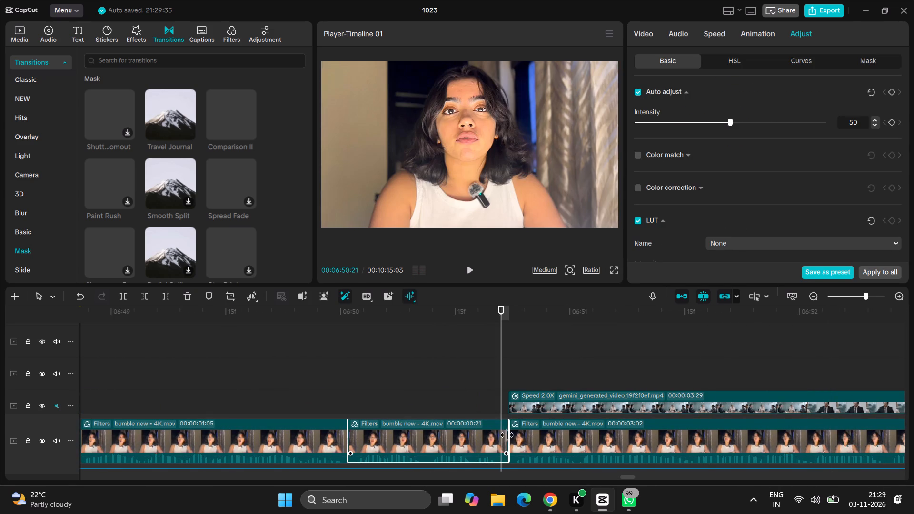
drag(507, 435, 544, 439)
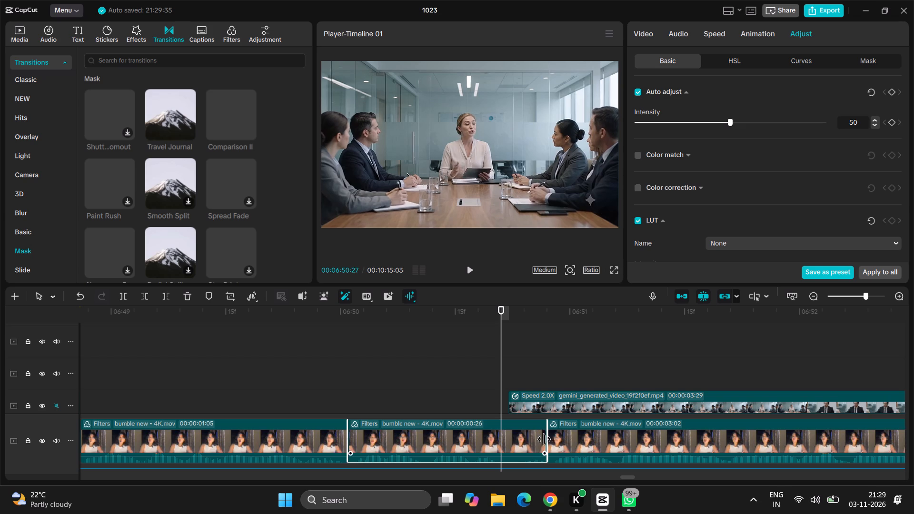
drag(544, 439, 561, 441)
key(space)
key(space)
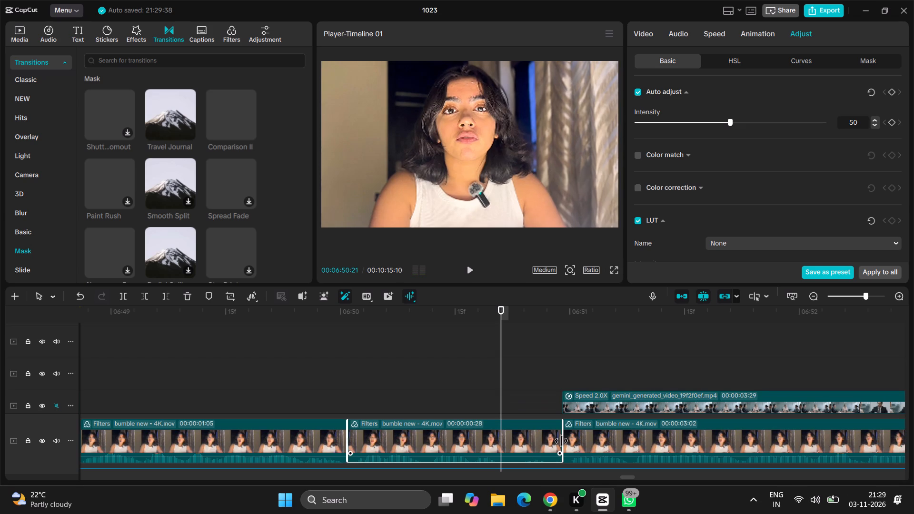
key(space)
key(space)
Trim the end of the enlarged speaker clip at about 06:50 to 20 frames, and preview the cut into the meeting video.
drag(561, 441, 498, 451)
key(space)
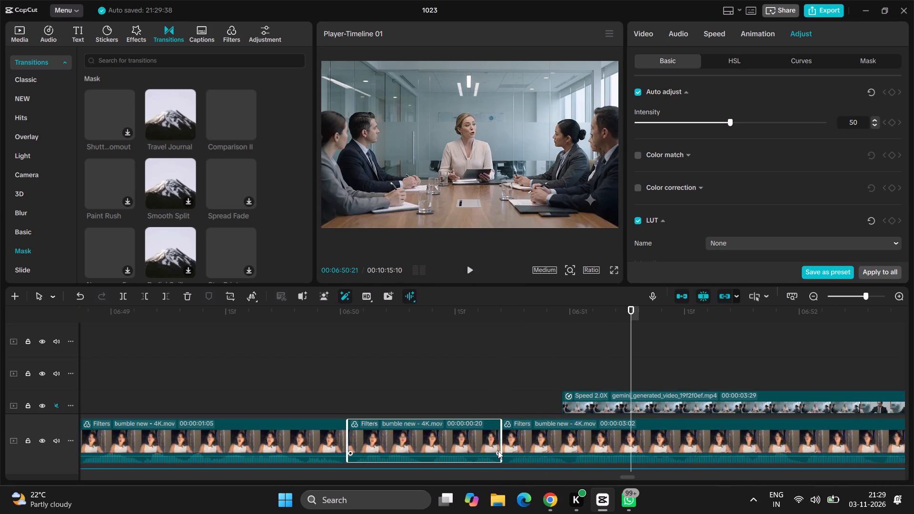
key(space)
key(space)
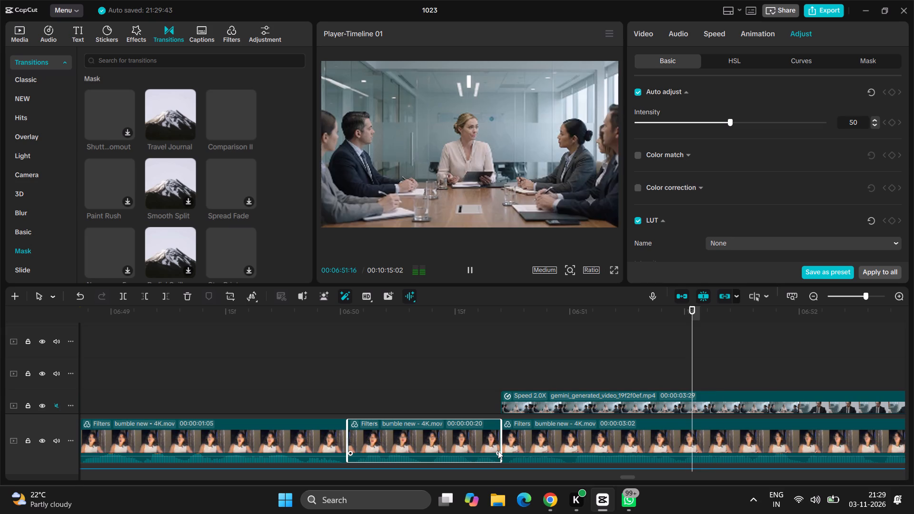
Extend the meeting-room overlay video to the main-track cut at about 06:54, and preview its ending.
ctrl+scroll(498, 451, down, 4)
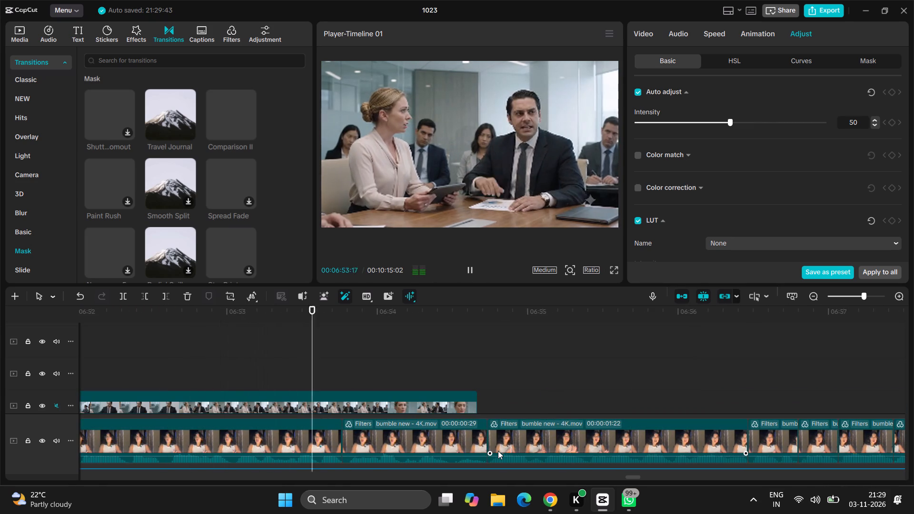
scroll(601, 426, down, 1)
scroll(601, 426, left, 1)
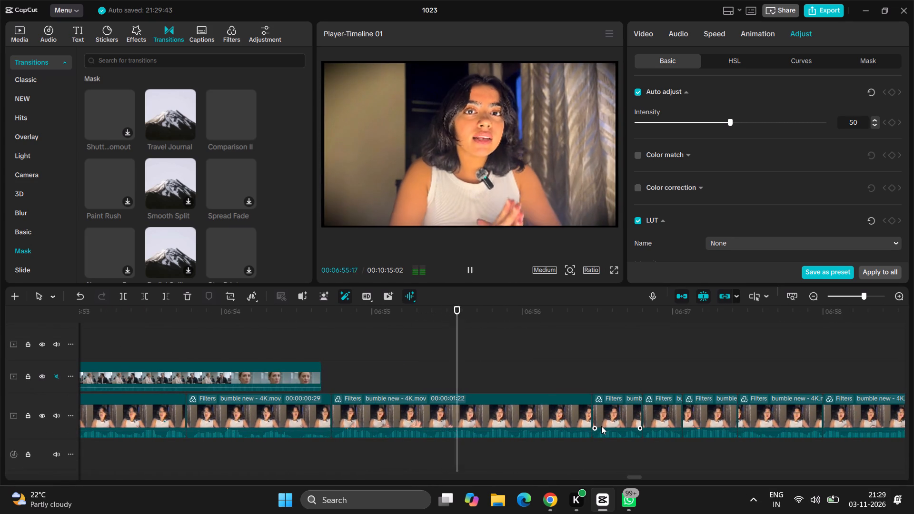
scroll(601, 426, down, 1)
key(space)
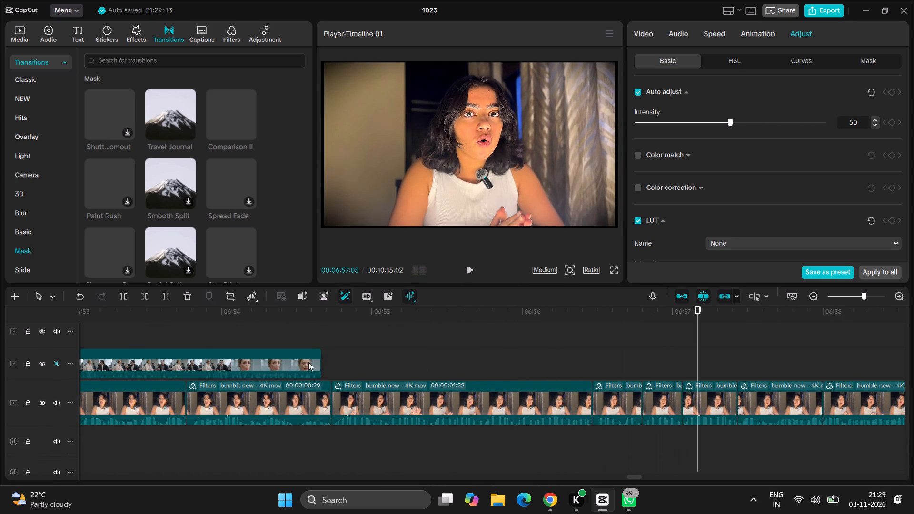
click(296, 358)
double_click(321, 358)
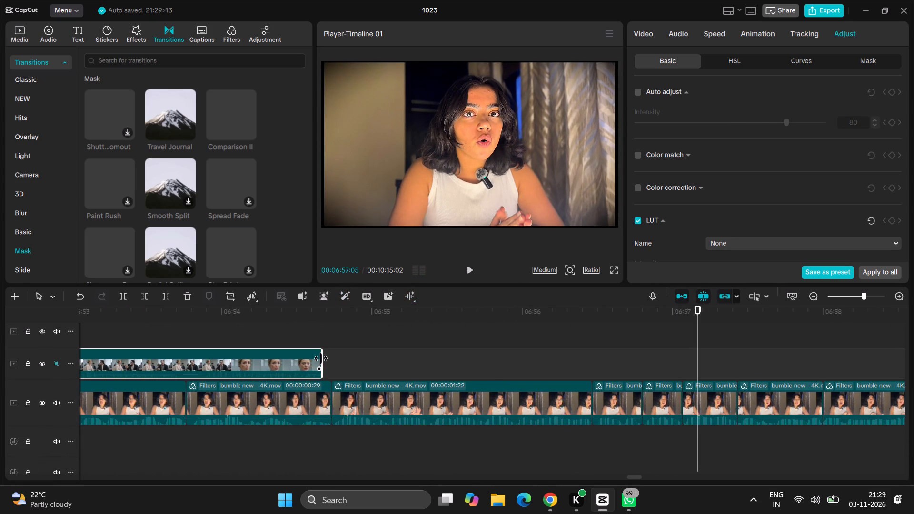
click(325, 357)
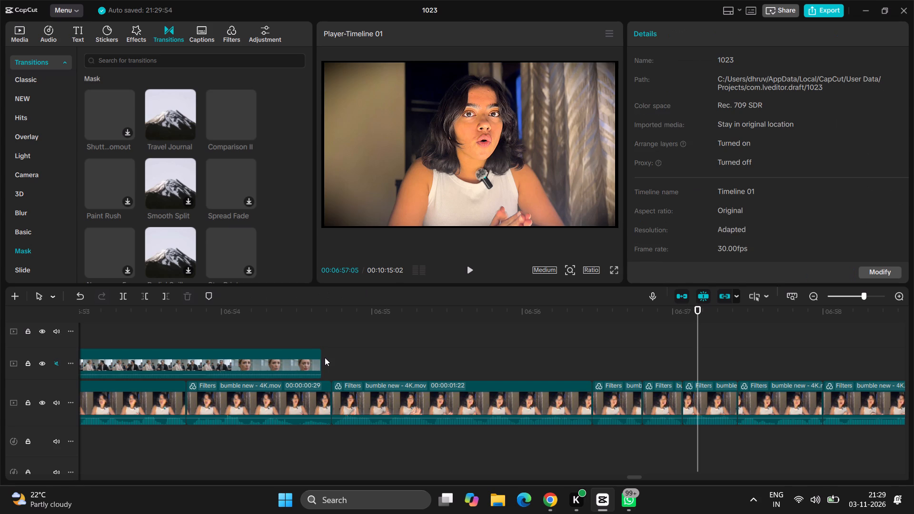
click(324, 357)
key(space)
key(space)
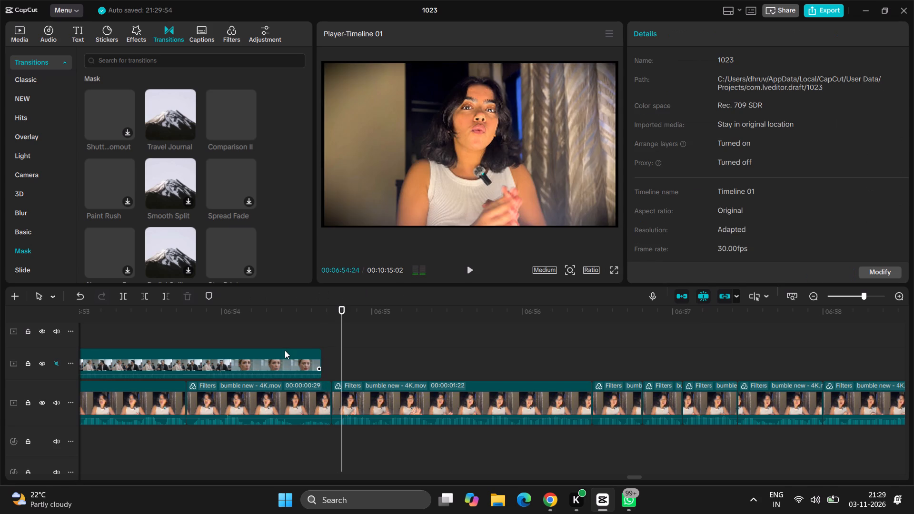
click(285, 353)
click(315, 366)
drag(324, 356, 328, 358)
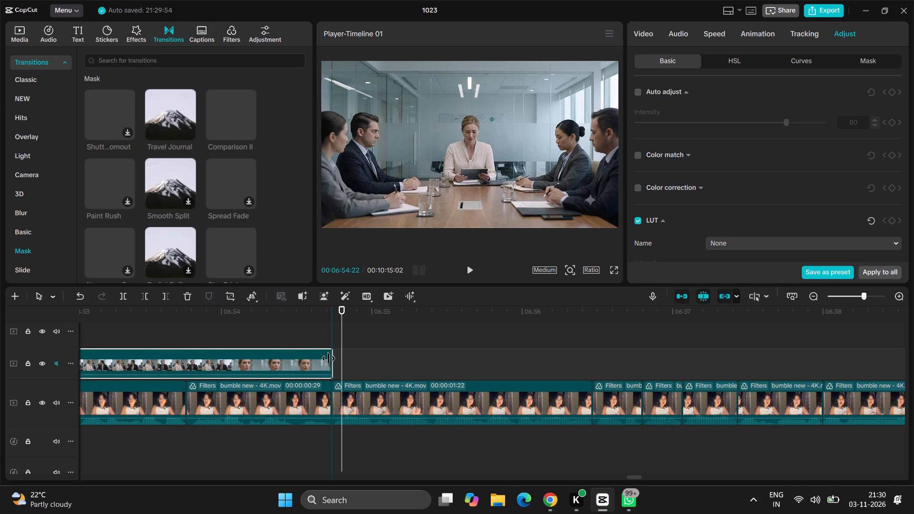
drag(328, 358, 330, 358)
key(space)
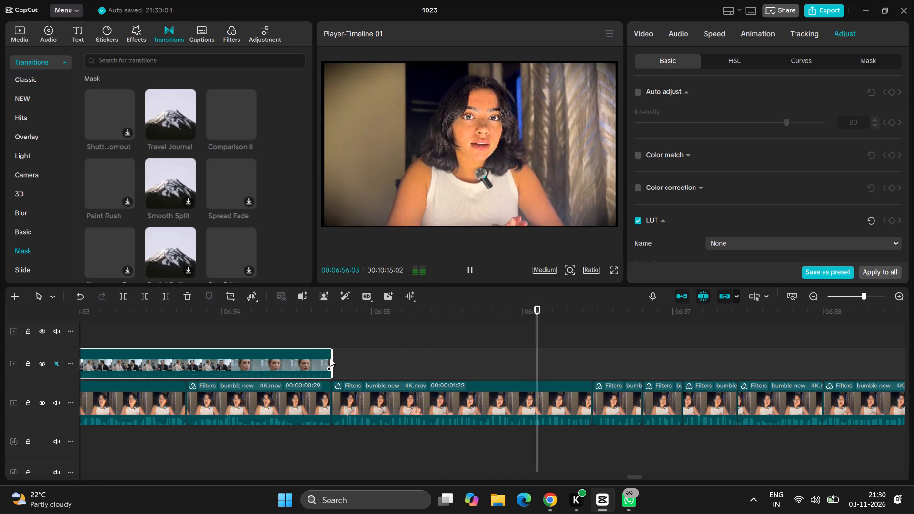
Review onward to about 07:02, and scale the speaker clip at about 07:00 down to roughly three-quarters of the frame width.
scroll(566, 365, left, 1)
ctrl+scroll(566, 365, down, 2)
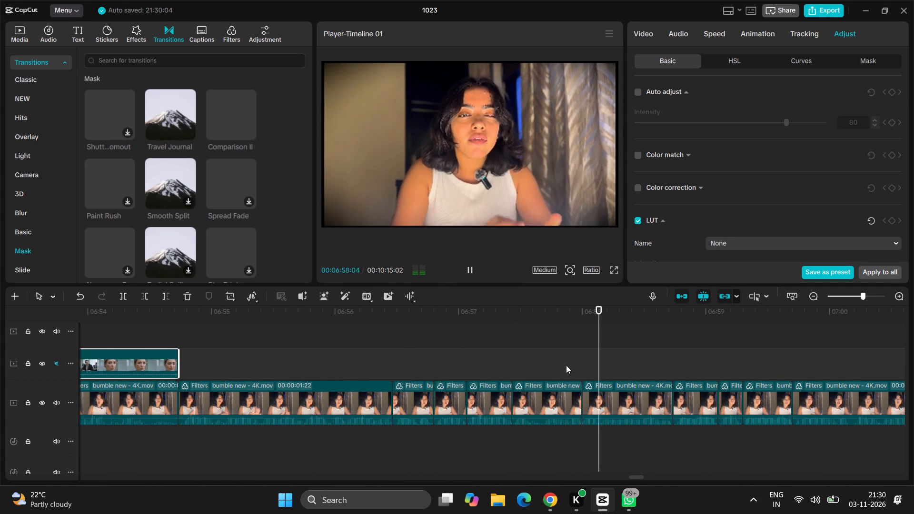
scroll(715, 391, left, 1)
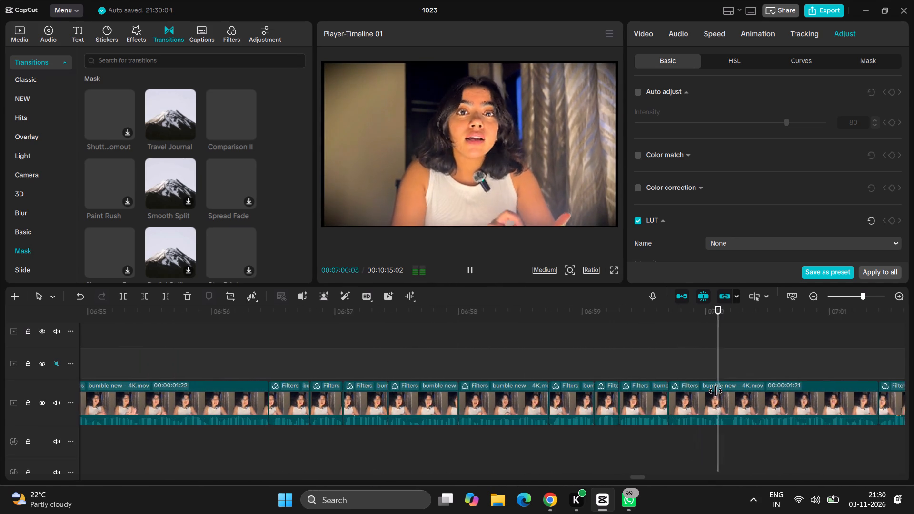
scroll(715, 391, left, 1)
ctrl+scroll(715, 391, down, 5)
key(space)
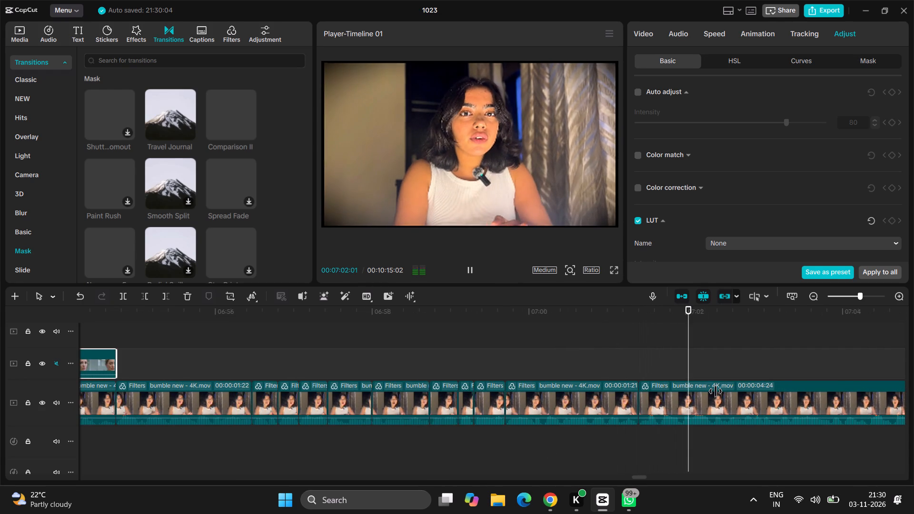
drag(691, 346, 536, 372)
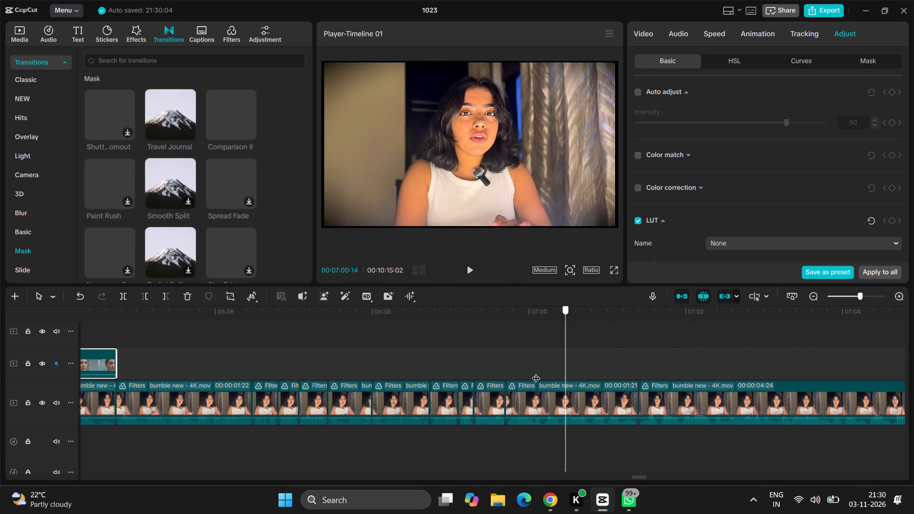
drag(536, 372, 511, 384)
key(space)
key(space)
key(space)
key(space)
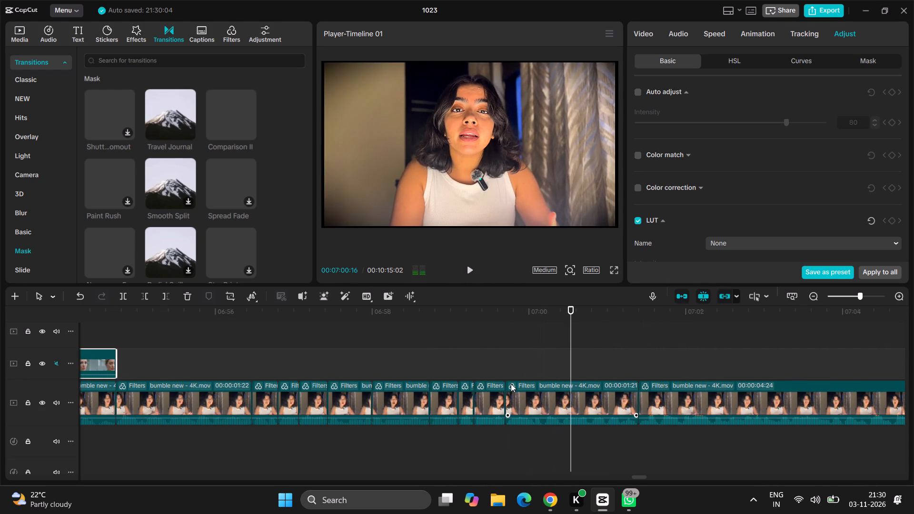
click(563, 395)
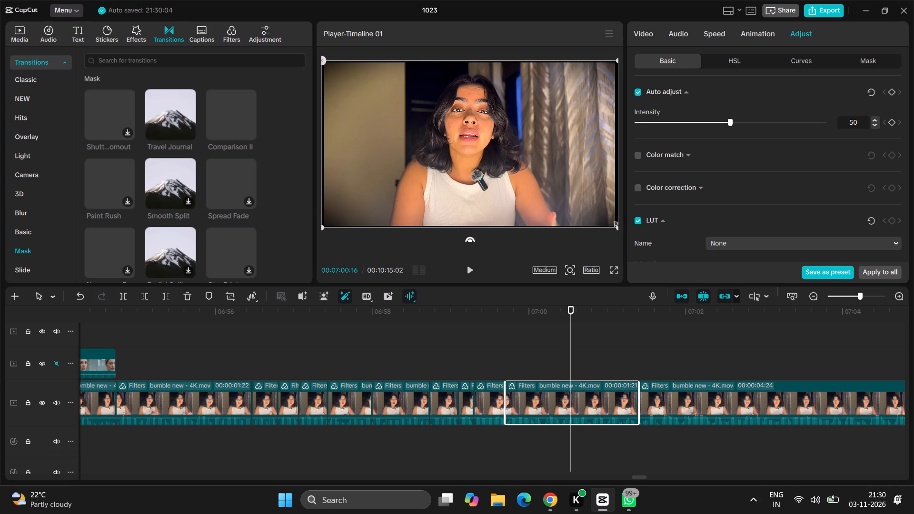
drag(616, 224, 566, 178)
Set the saturation to -50 on the scaled-down speaker clip at about 07:00, and preview it.
scroll(709, 216, down, 1)
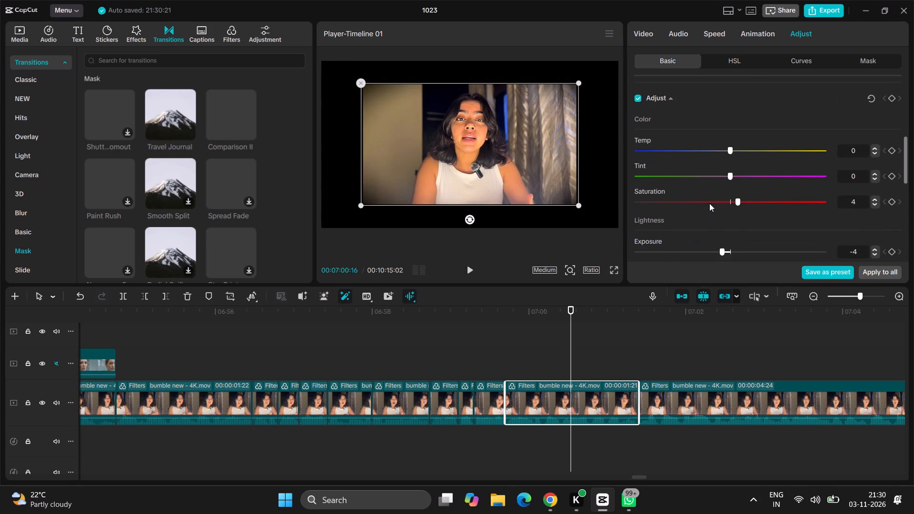
drag(709, 203, 540, 225)
key(space)
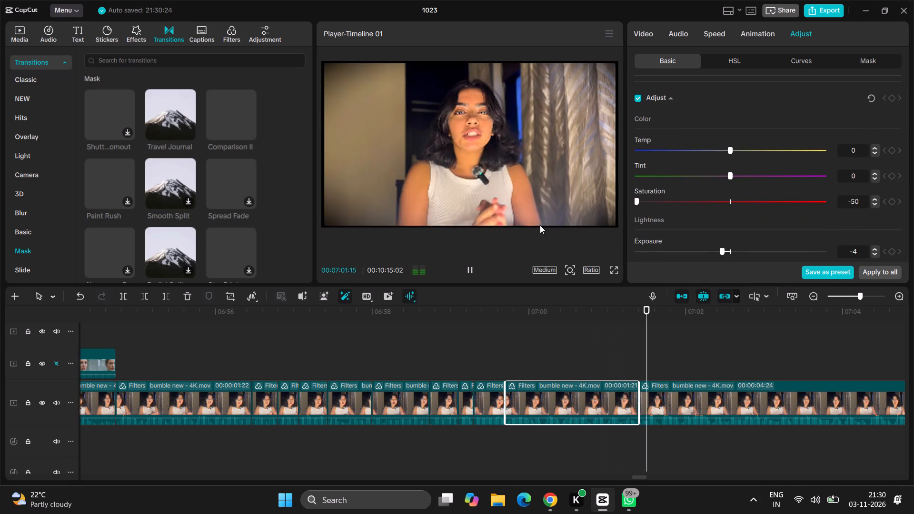
Review the speaker footage after 07:01 and split the clip at 07:04:09.
scroll(717, 381, left, 1)
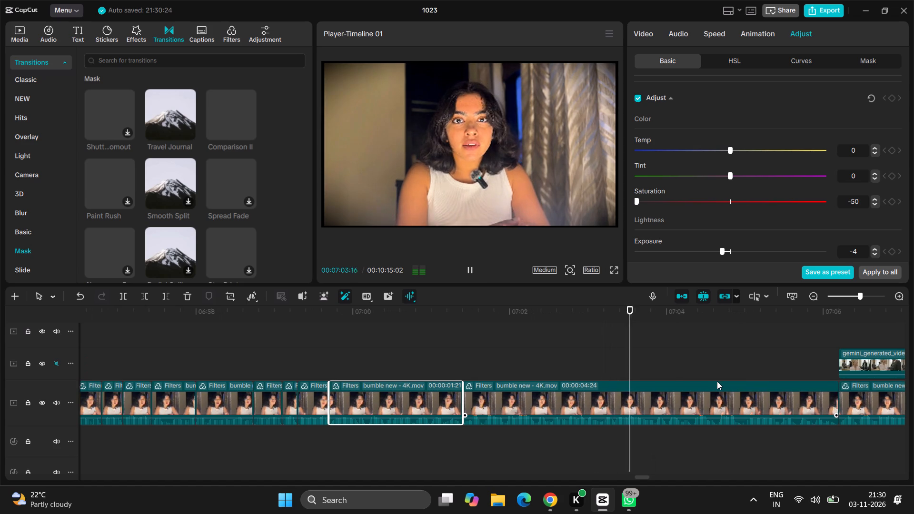
scroll(717, 381, left, 2)
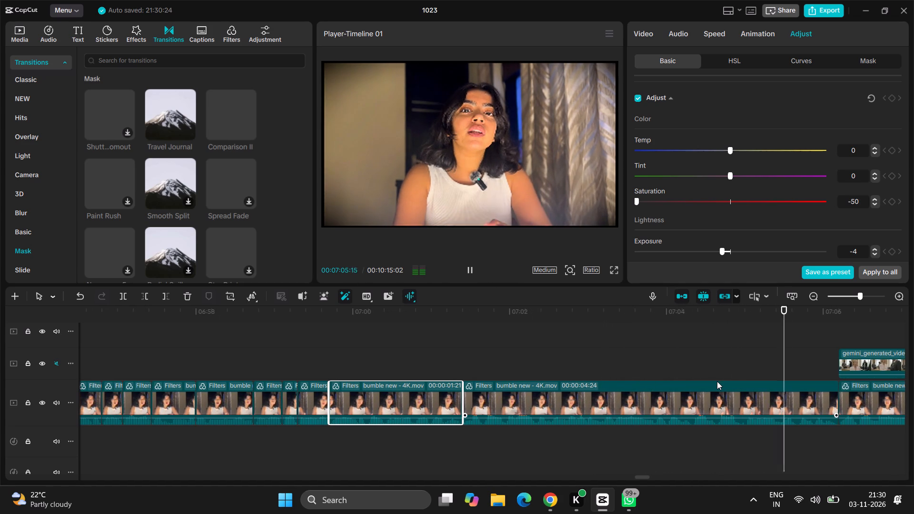
key(space)
scroll(717, 381, left, 1)
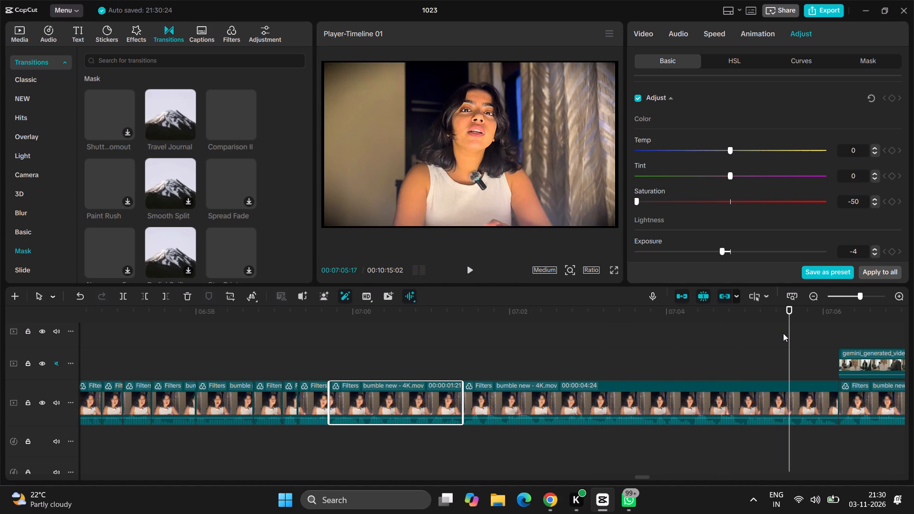
drag(786, 333, 650, 376)
key(space)
key(space)
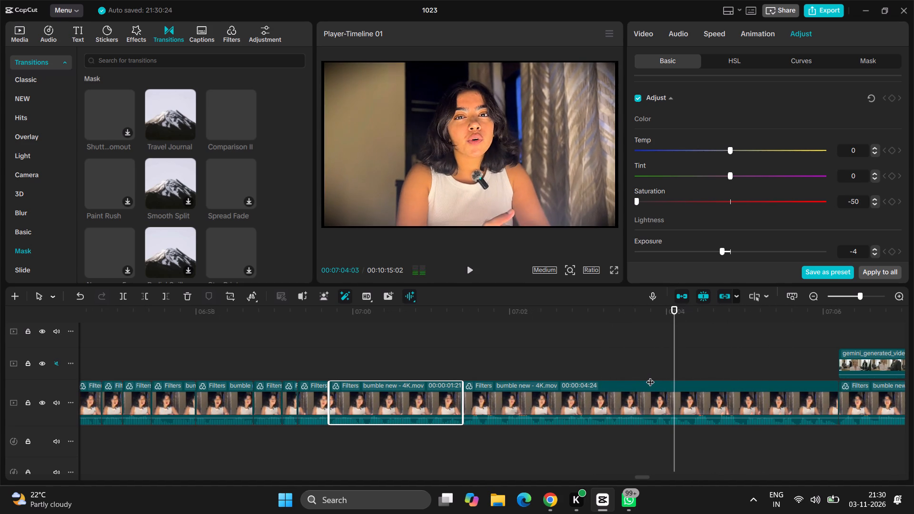
key(space)
key(space)
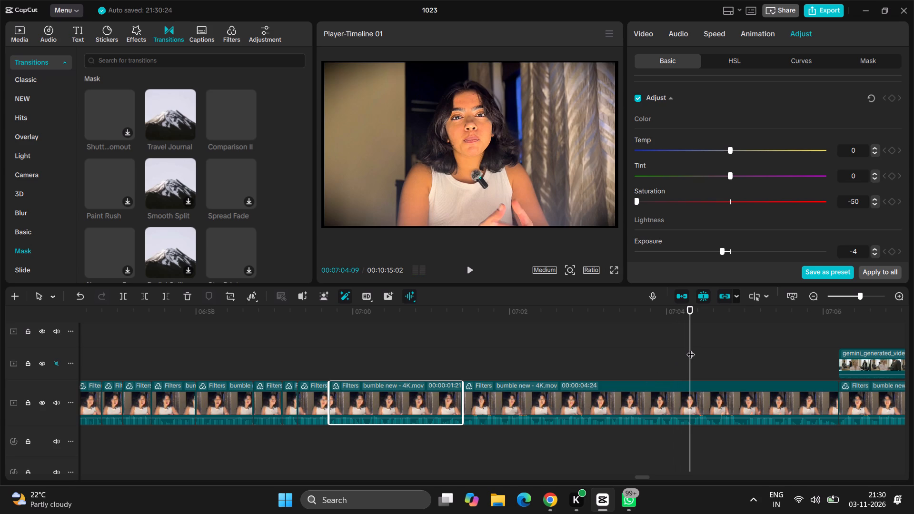
key(ctrl+b)
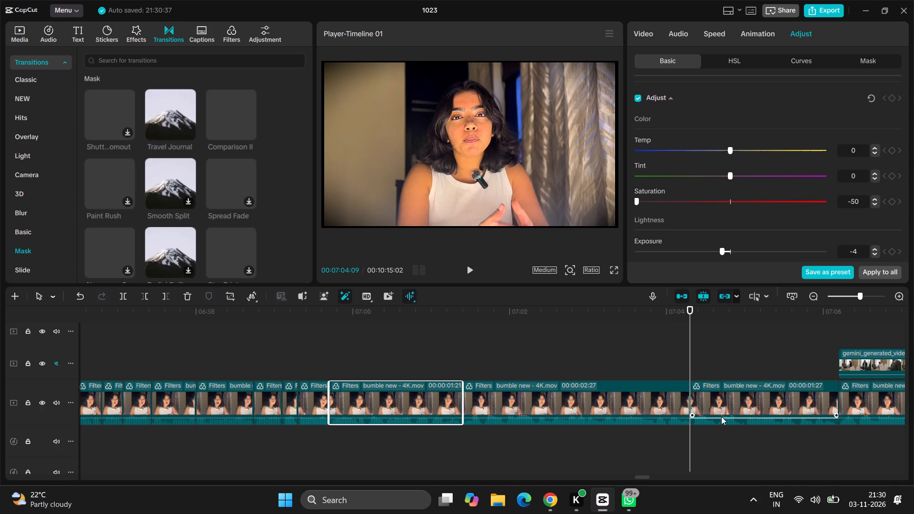
Scale the split-off speaker clip starting at 07:04:09 down to roughly three-quarters of the frame width.
click(721, 416)
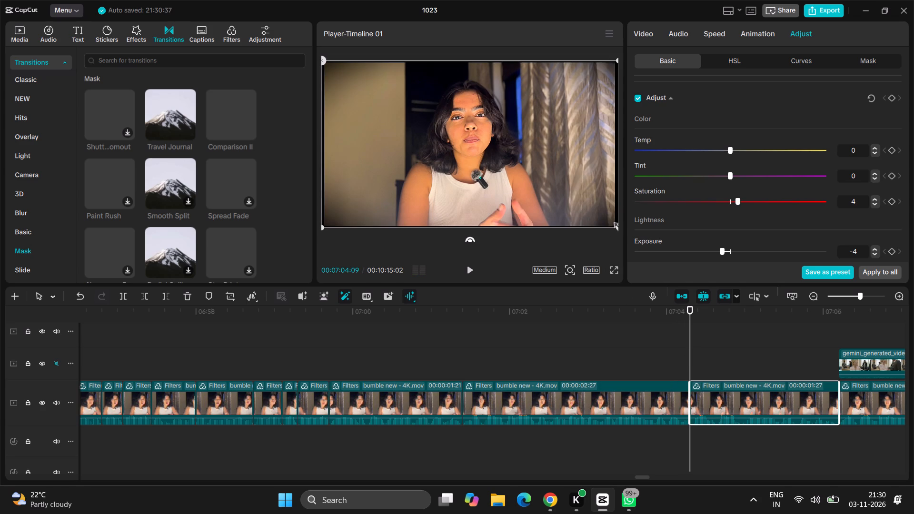
drag(616, 225, 576, 177)
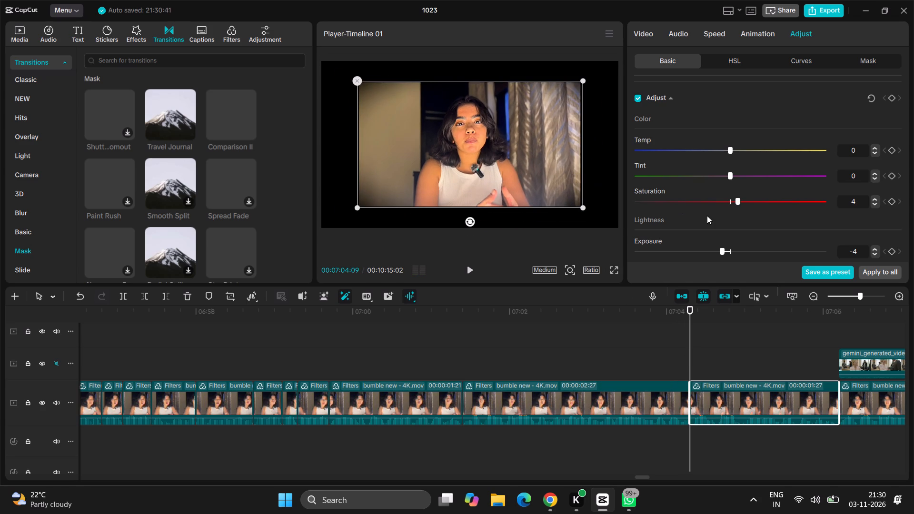
Set the saturation to -50 on the scaled-down speaker clip at 07:04:09, and preview it.
drag(694, 204, 557, 209)
key(space)
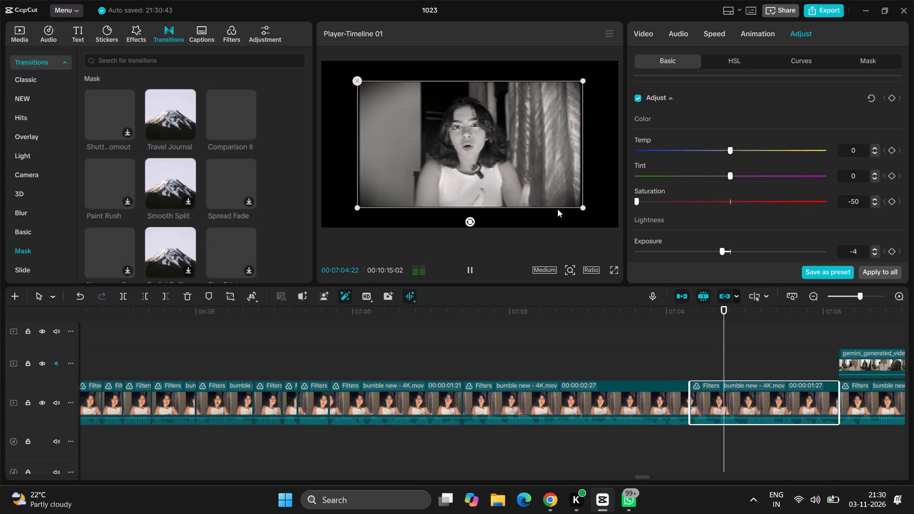
Review the video from about 07:06 to 07:44, checking the generated overlay videos, speaker clips, Wolfe portrait and Tinder–Bumble image.
scroll(708, 321, left, 1)
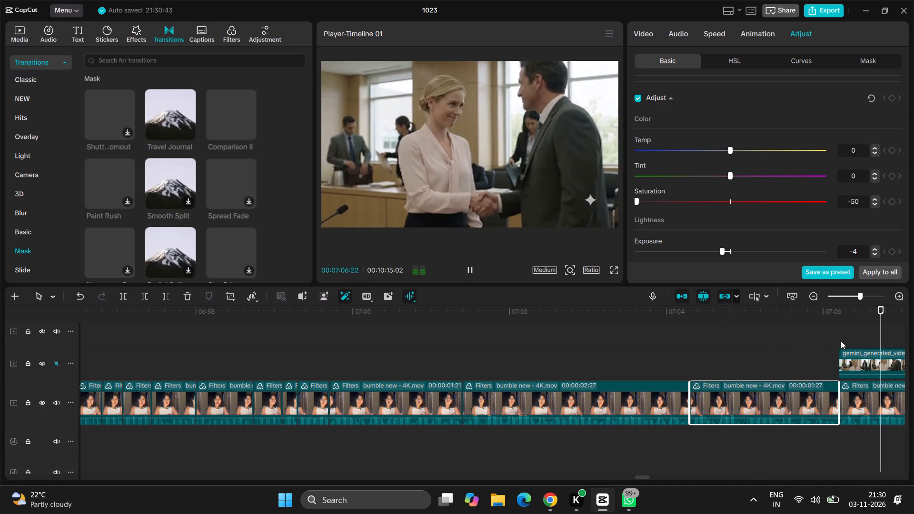
scroll(807, 377, left, 1)
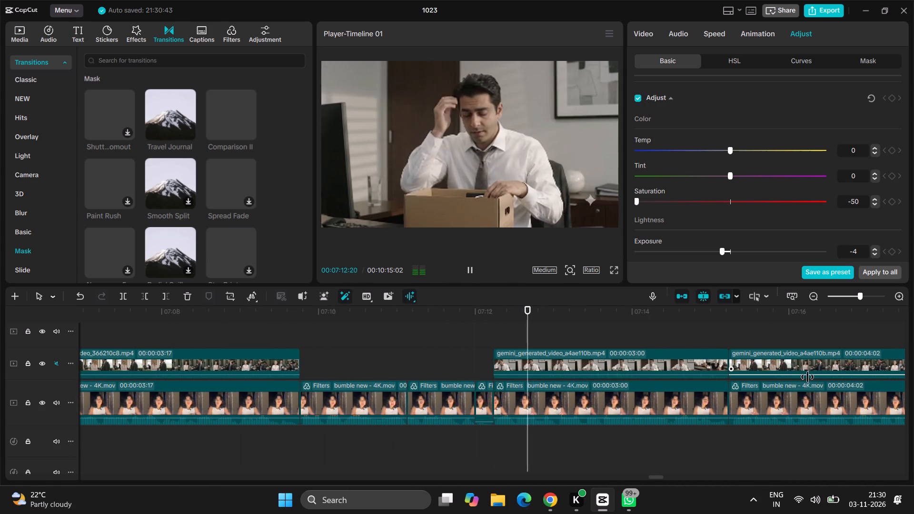
scroll(807, 377, left, 1)
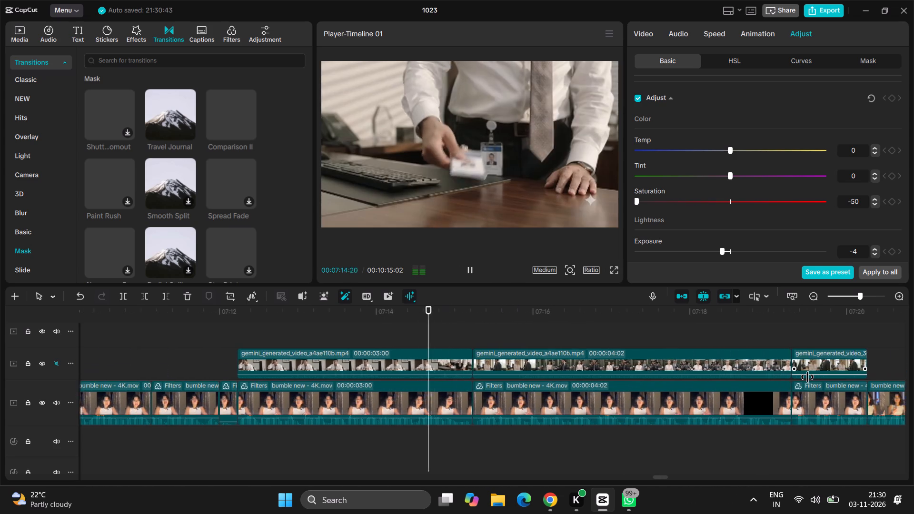
scroll(807, 377, left, 1)
ctrl+scroll(807, 377, down, 3)
scroll(807, 377, left, 1)
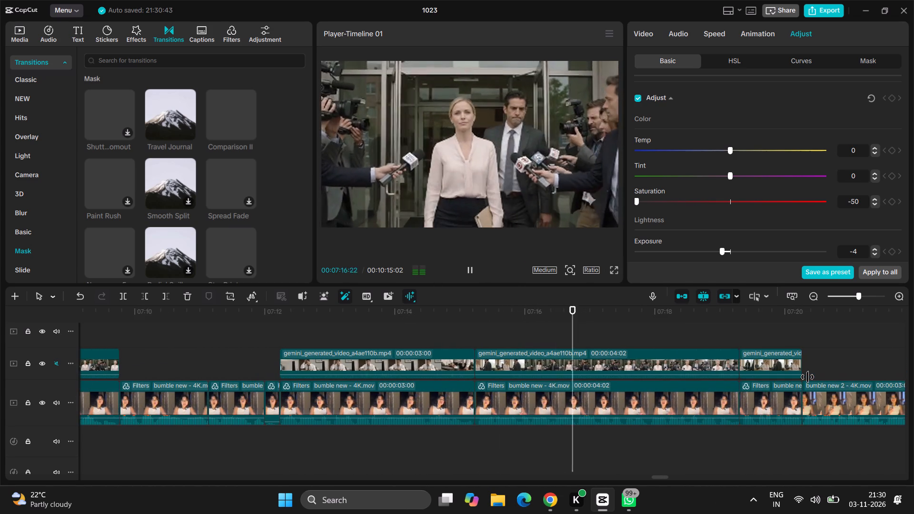
scroll(807, 377, left, 1)
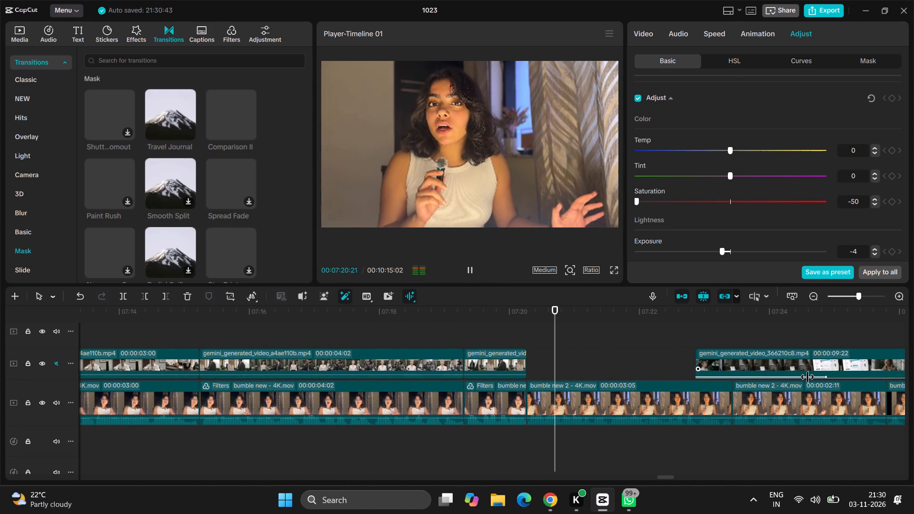
key(space)
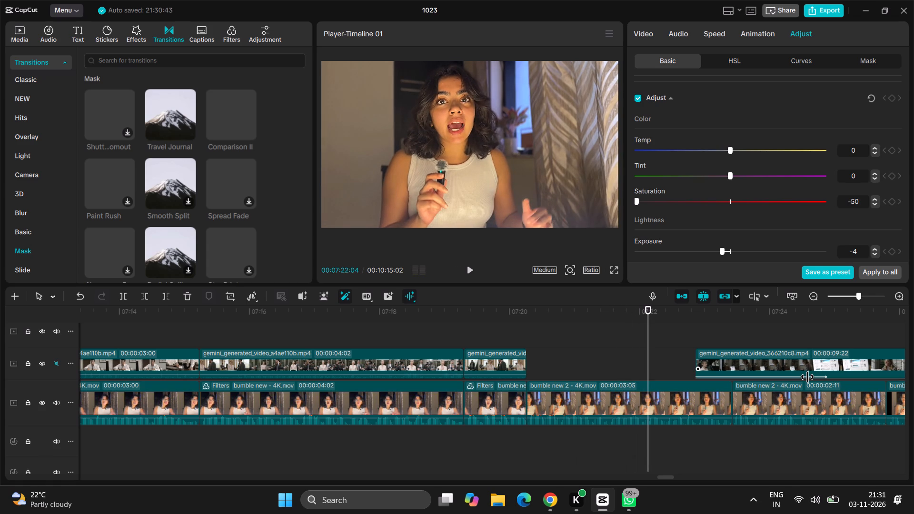
key(space)
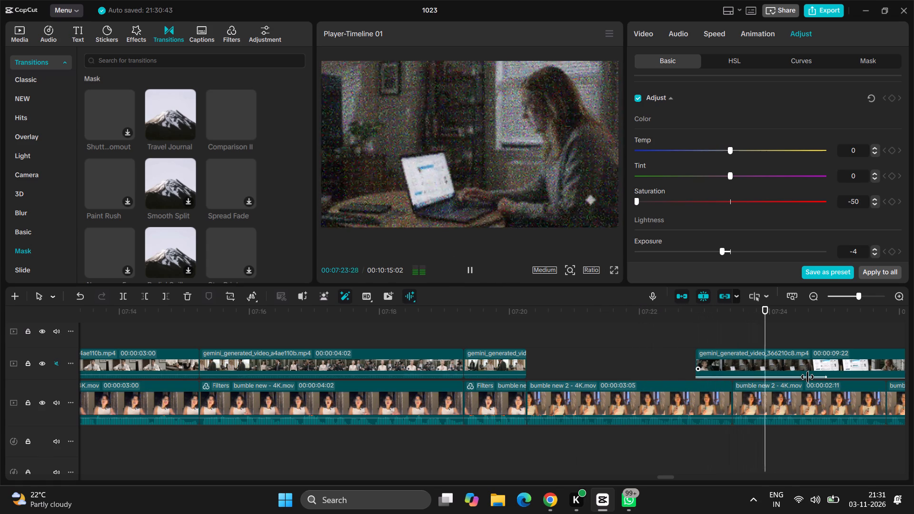
scroll(807, 377, left, 3)
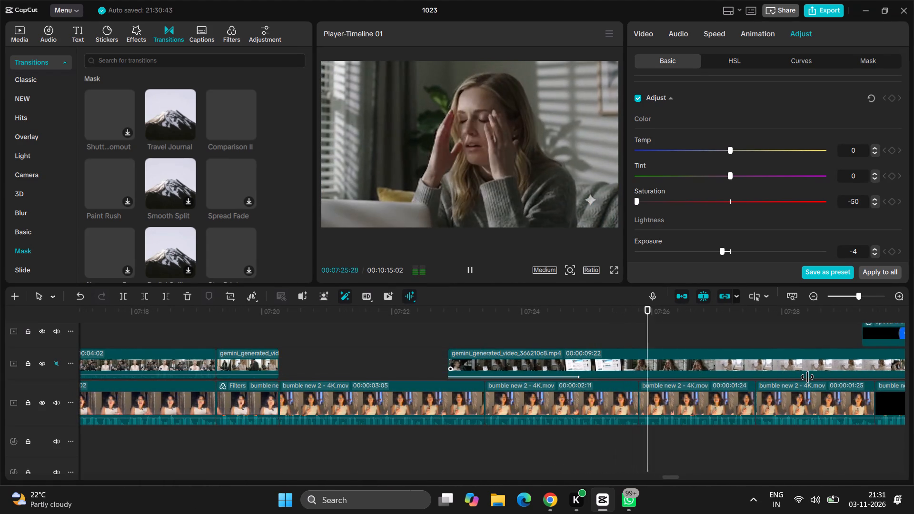
scroll(807, 377, left, 2)
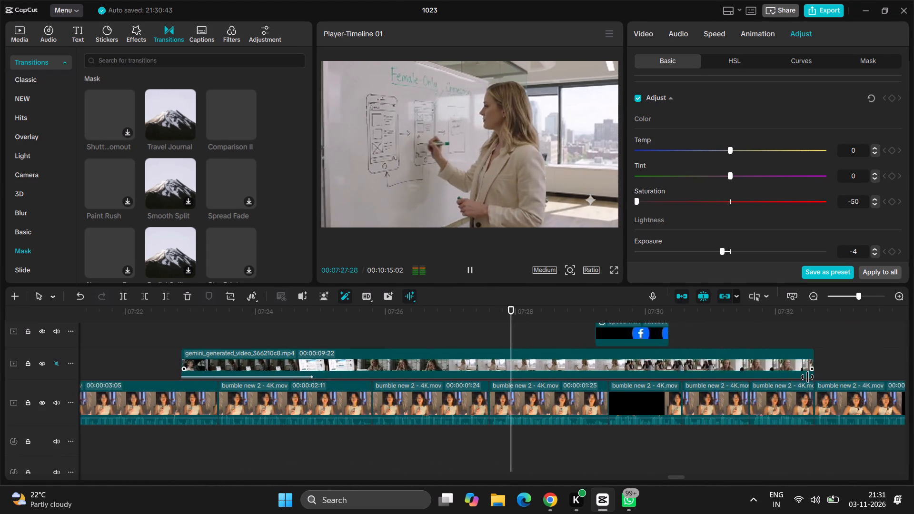
scroll(807, 377, left, 1)
ctrl+scroll(807, 377, down, 1)
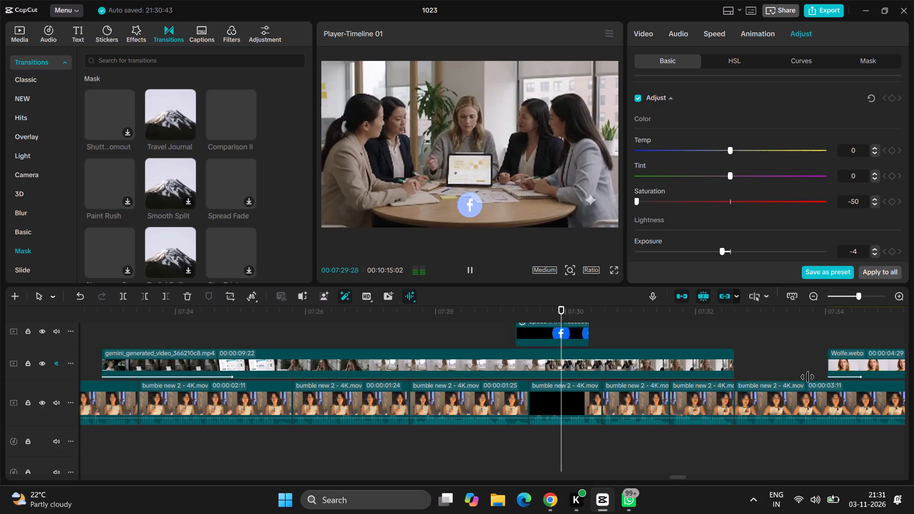
ctrl+scroll(807, 377, down, 1)
scroll(807, 377, up, 1)
ctrl+scroll(807, 377, down, 3)
scroll(807, 377, left, 1)
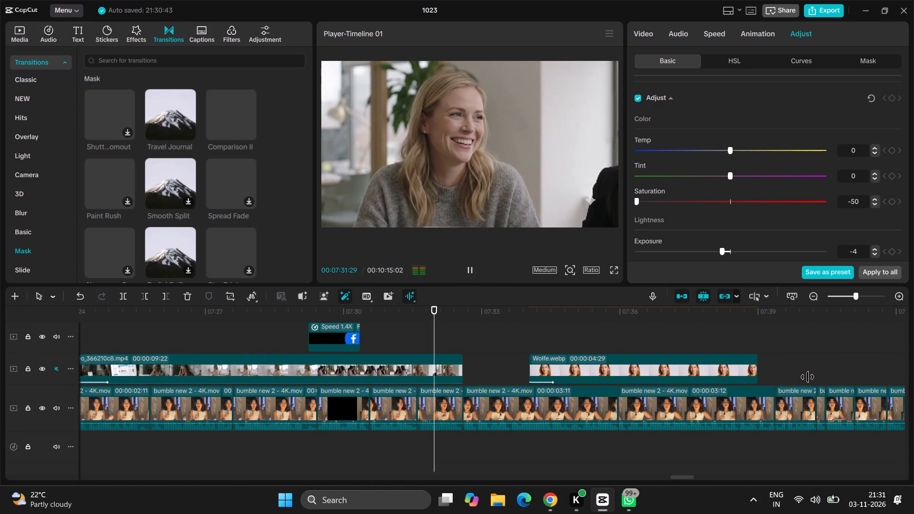
scroll(807, 377, left, 3)
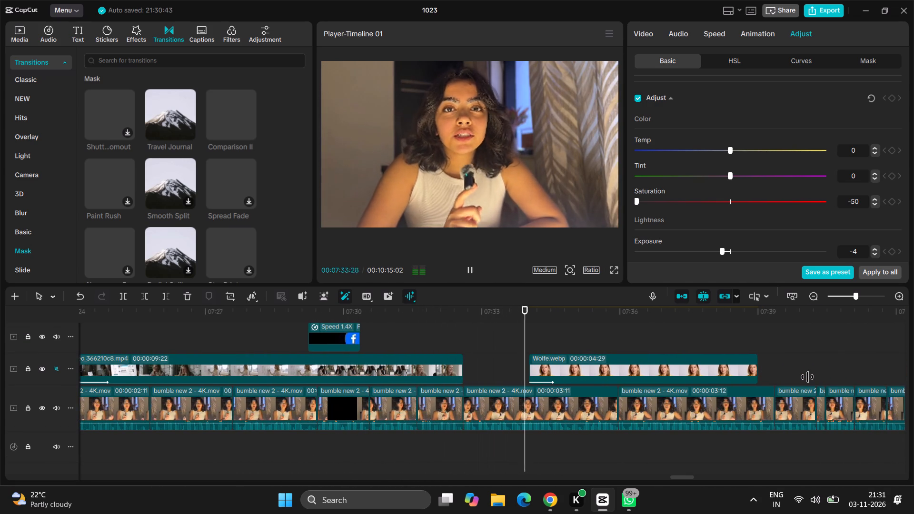
scroll(807, 377, left, 3)
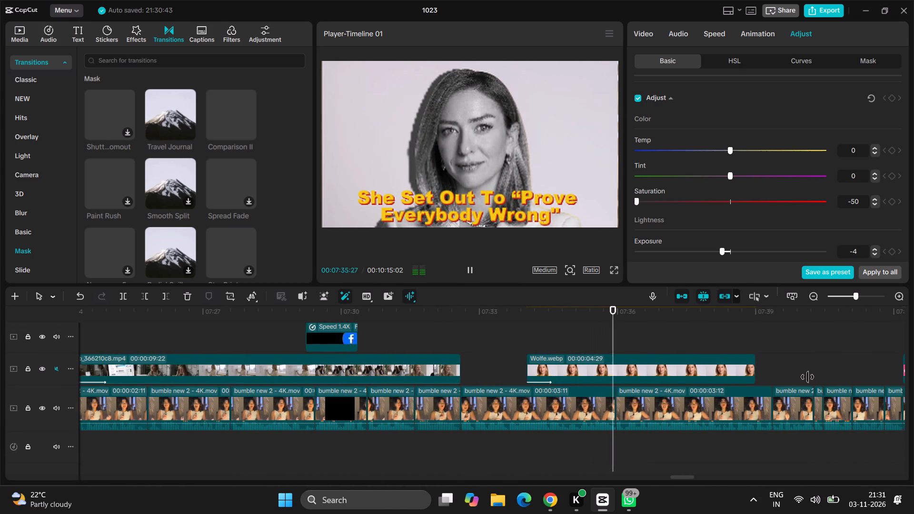
scroll(807, 377, left, 3)
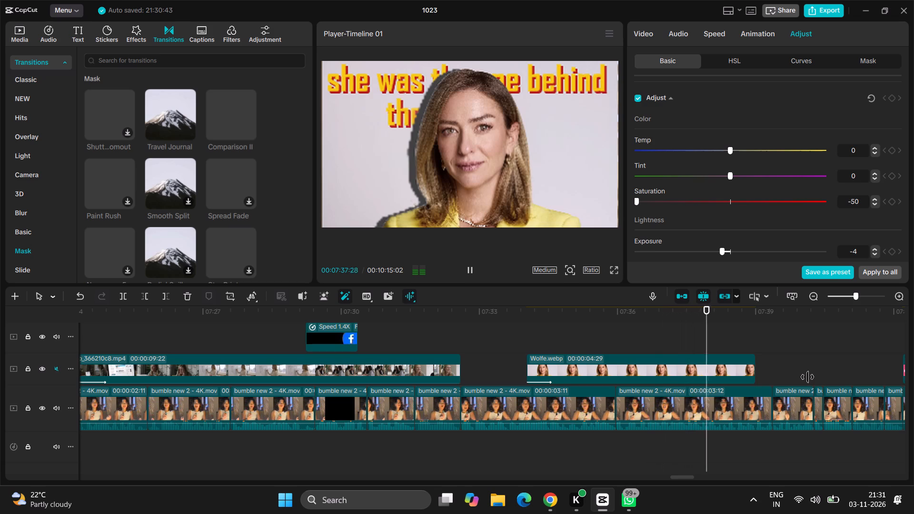
scroll(807, 377, left, 1)
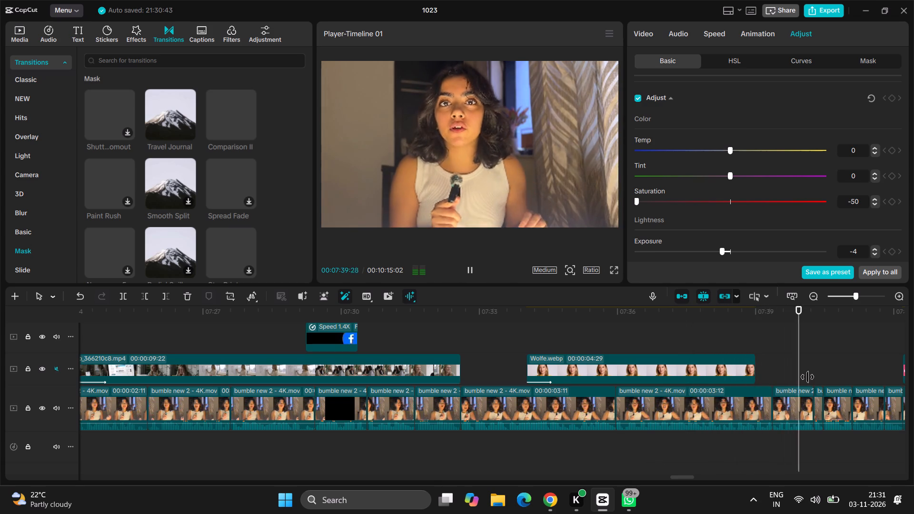
scroll(807, 377, left, 1)
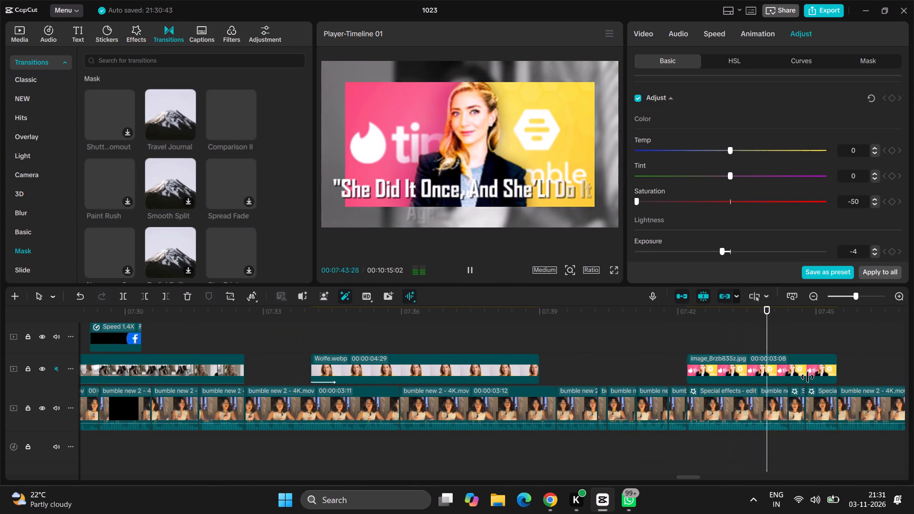
Apply the Retro Fade-in entrance animation to the Tinder–Bumble image overlay at about 07:42.
key(space)
click(775, 377)
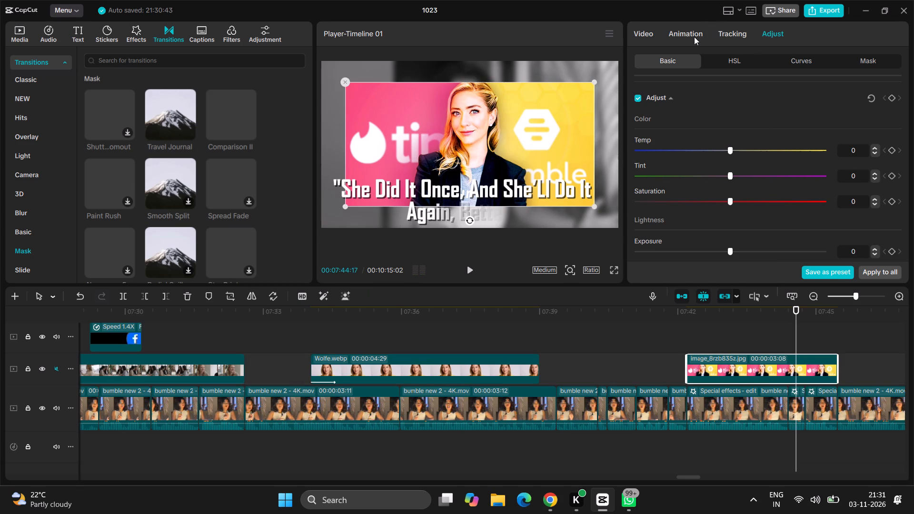
click(694, 37)
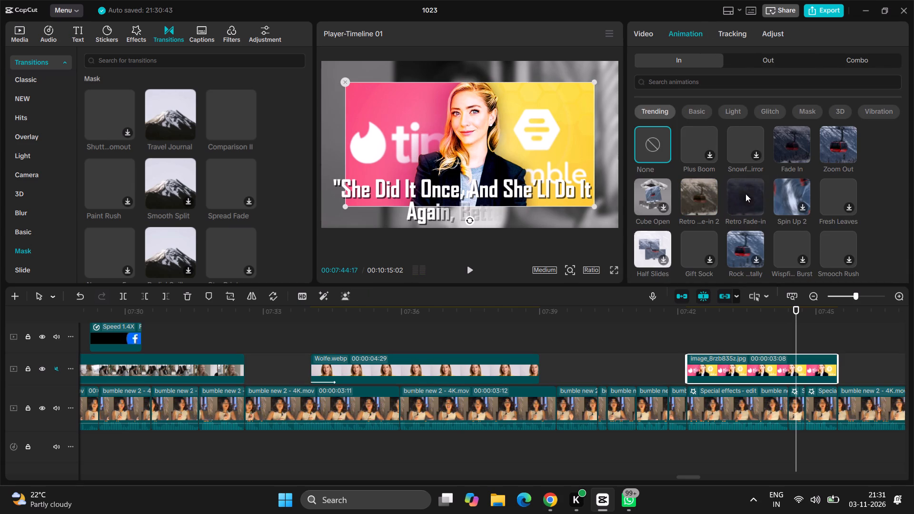
click(745, 194)
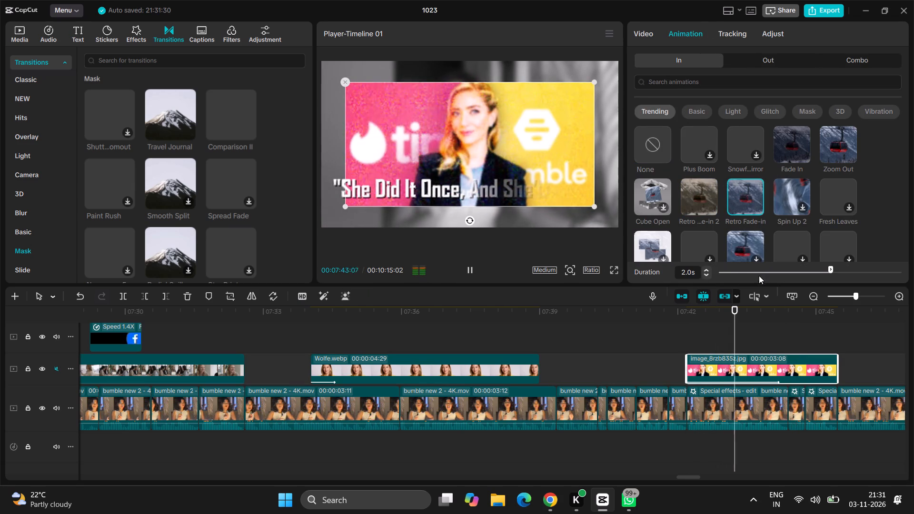
Split the bumble_story_glow overlay at 07:47:22, just after its glowing logo has appeared.
scroll(794, 347, left, 1)
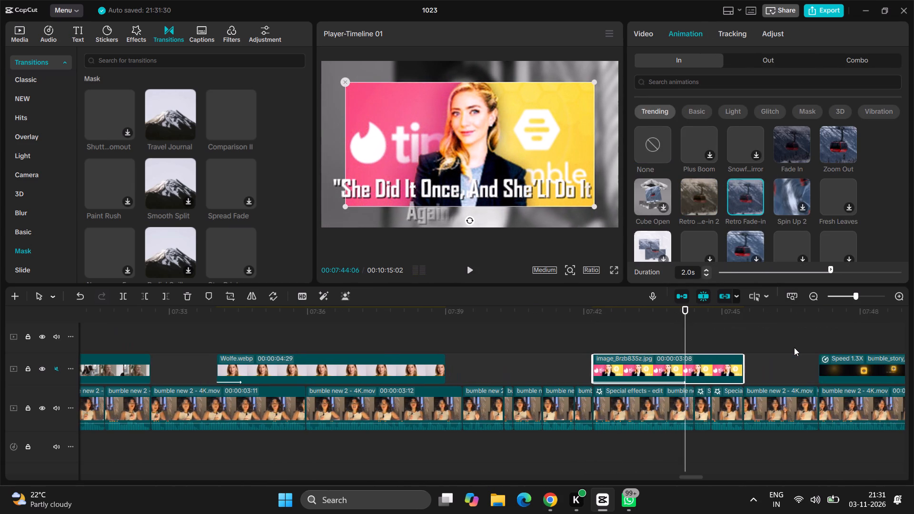
key(space)
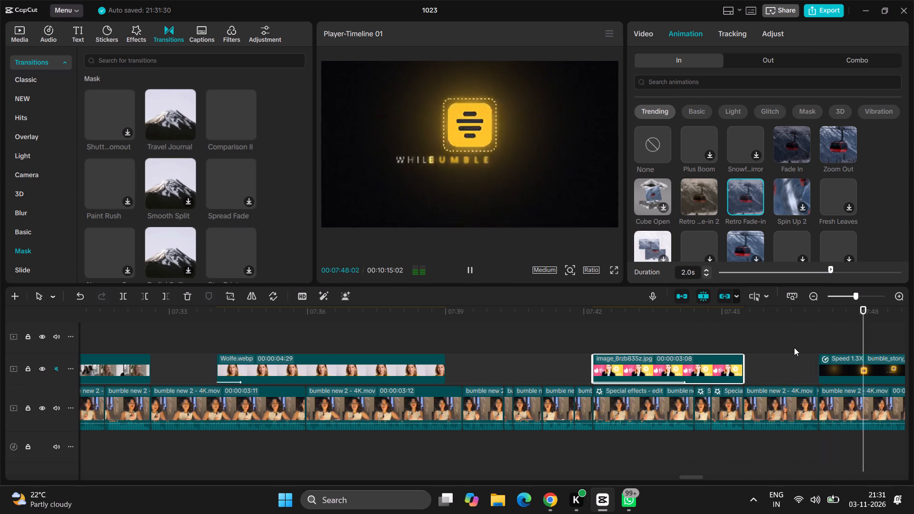
key(space)
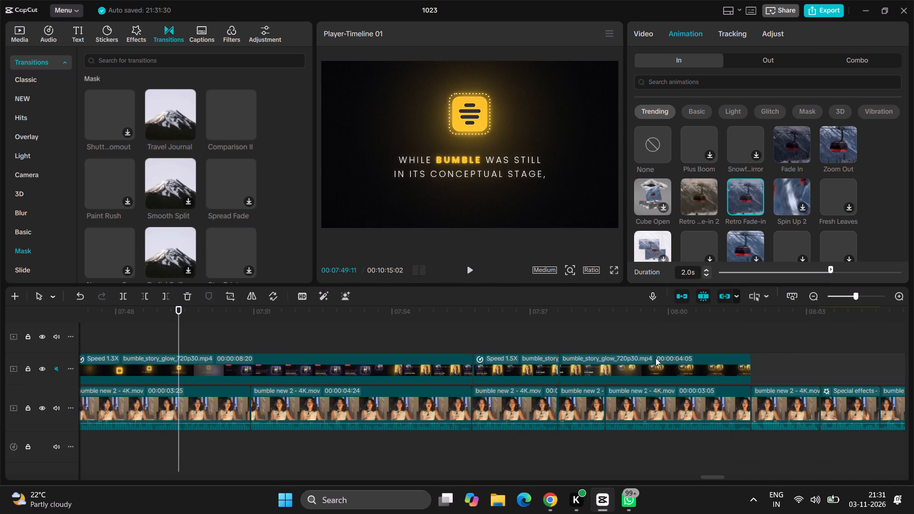
scroll(536, 406, right, 2)
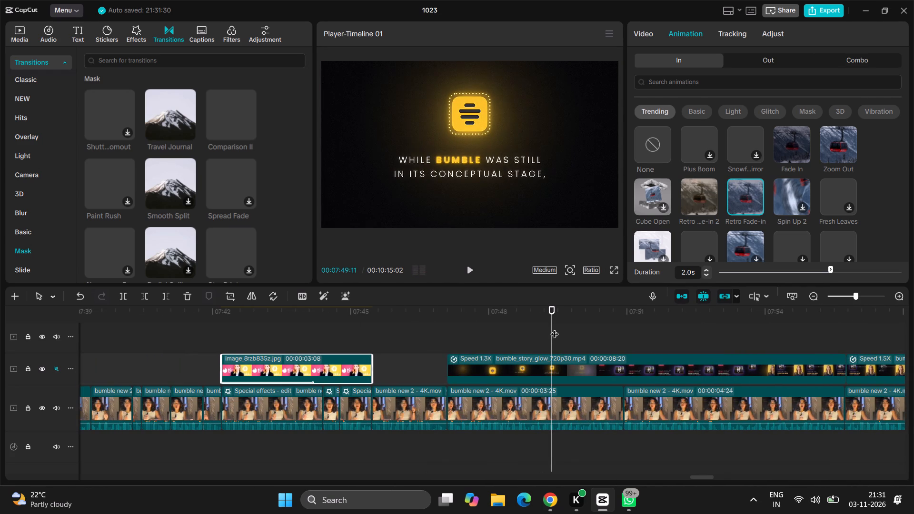
drag(555, 328, 466, 336)
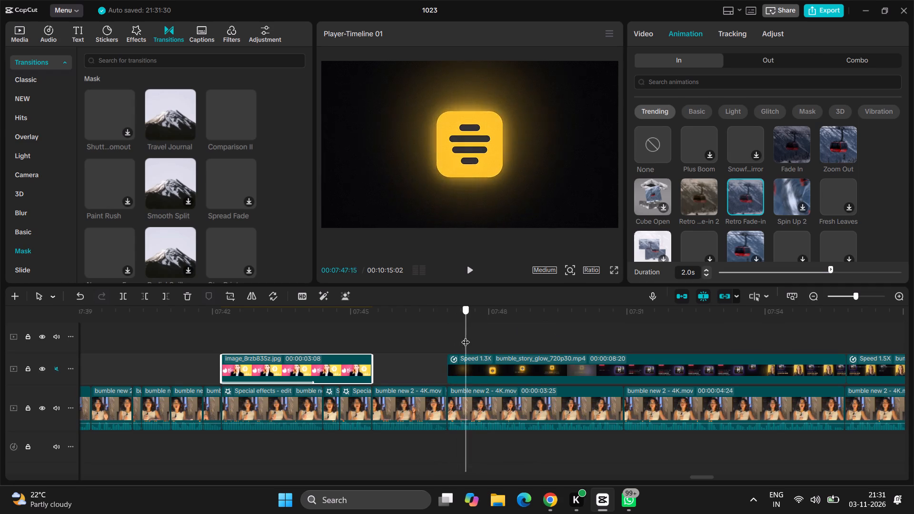
drag(466, 336, 475, 342)
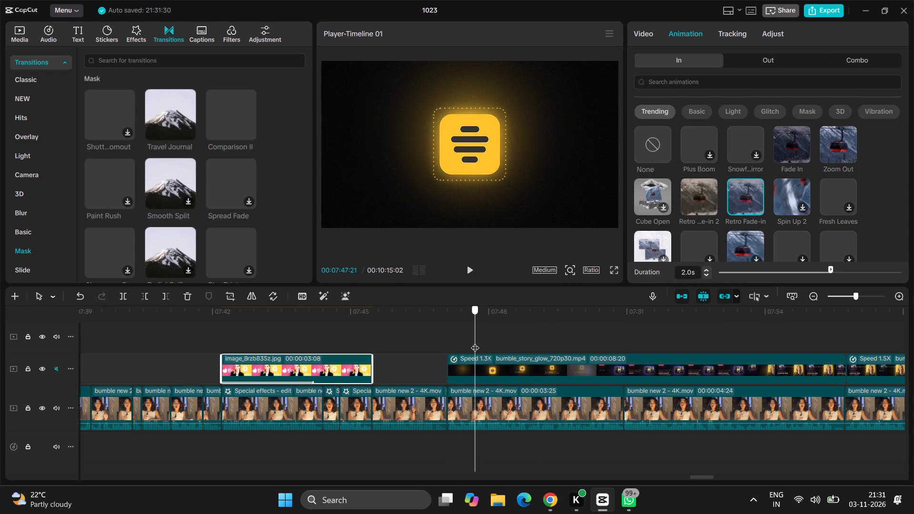
drag(475, 342, 476, 344)
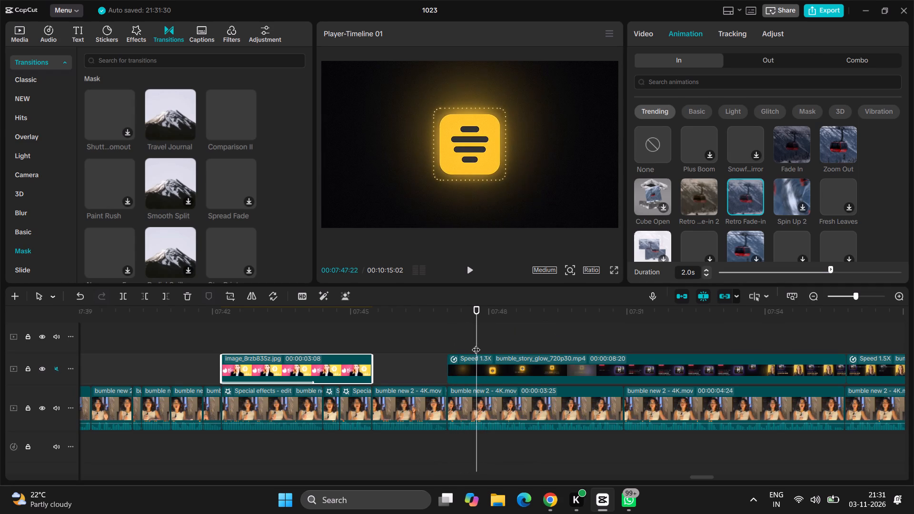
click(474, 381)
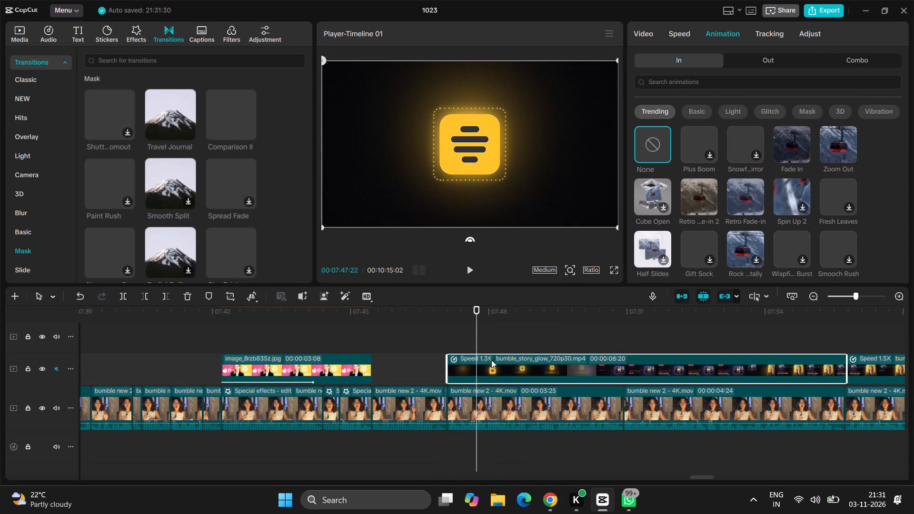
key(ctrl+b)
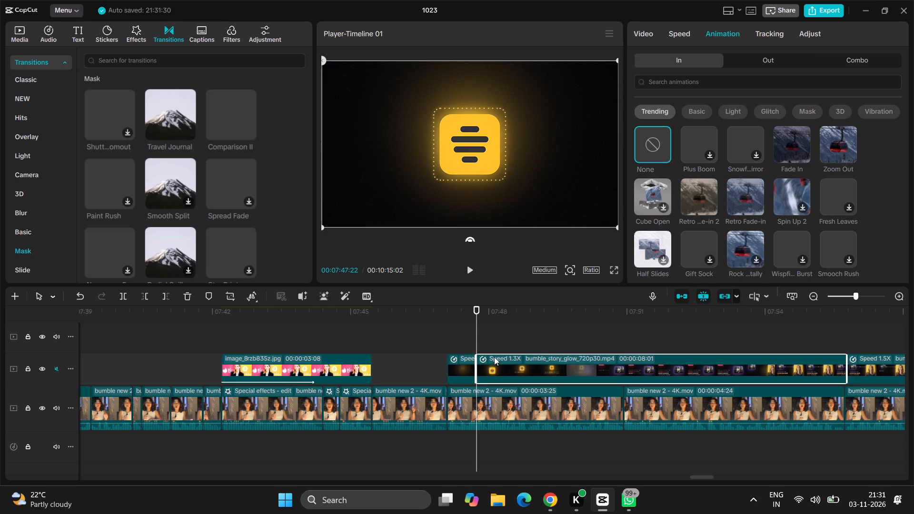
Copy the short opening piece of the Bumble story overlay and paste it at 07:45:14, directly after the Tinder–Bumble image.
double_click(464, 357)
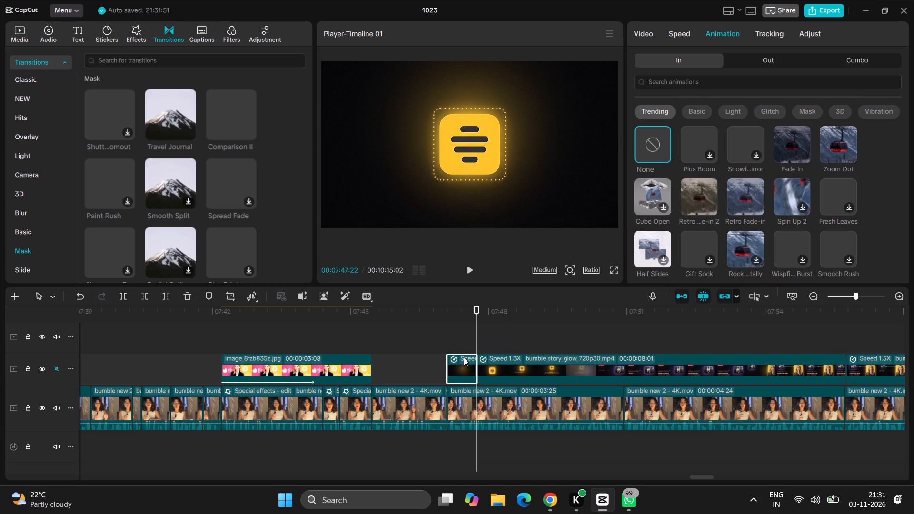
drag(470, 330, 474, 329)
drag(474, 329, 371, 341)
key(ctrl+c)
key(ctrl+v)
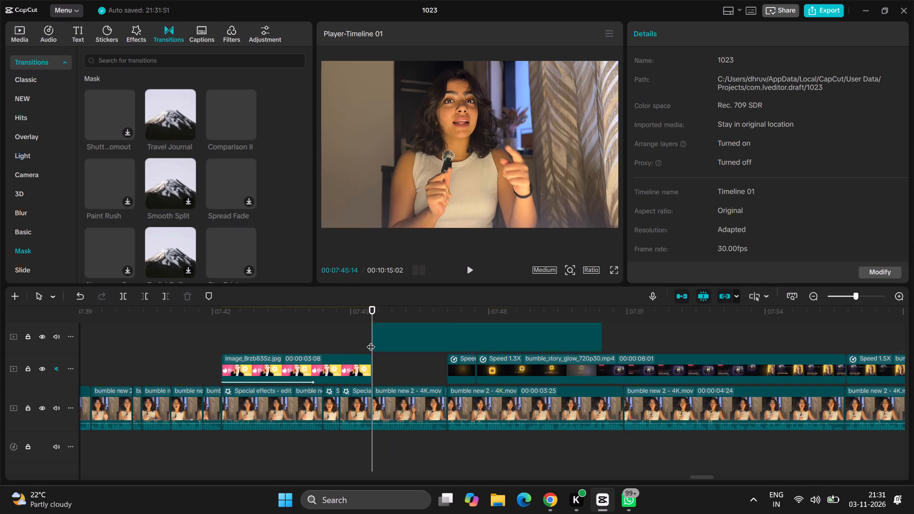
key(ctrl+z)
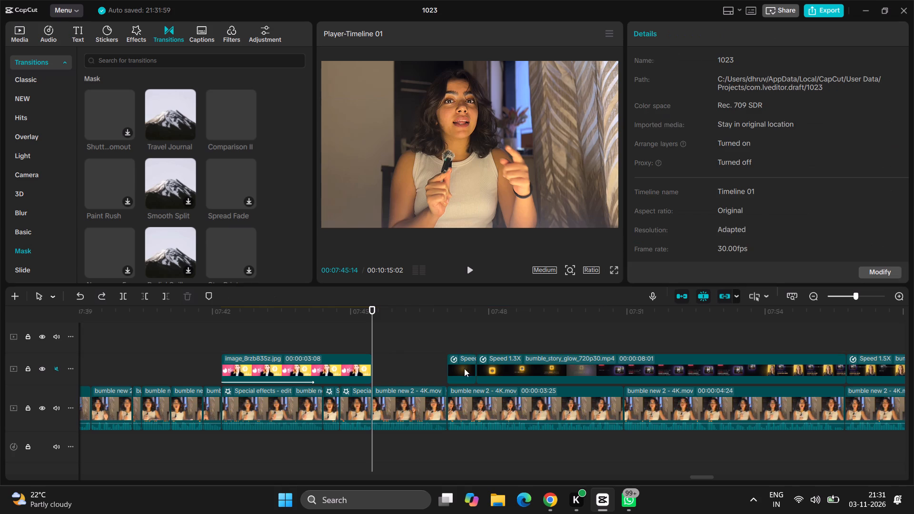
click(462, 370)
key(ctrl+c)
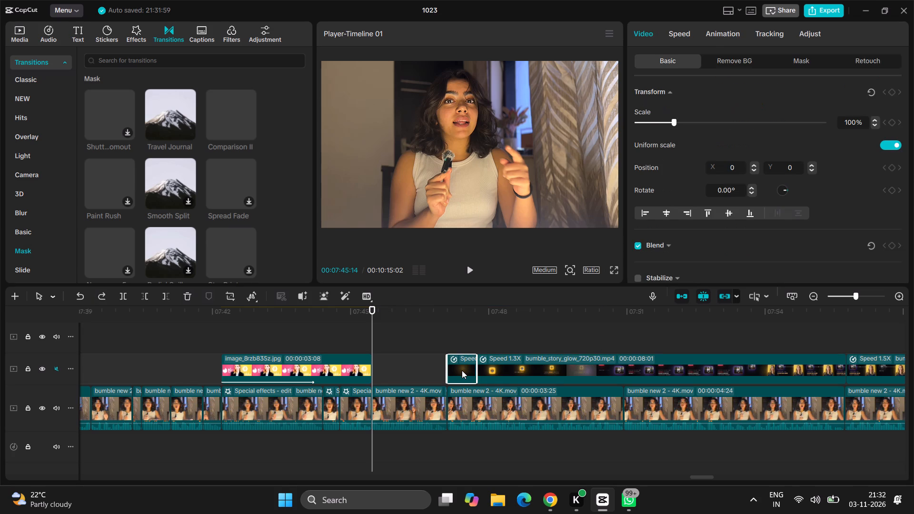
key(ctrl+v)
Slow the pasted Bumble logo piece to 0.49x speed and preview it.
click(685, 35)
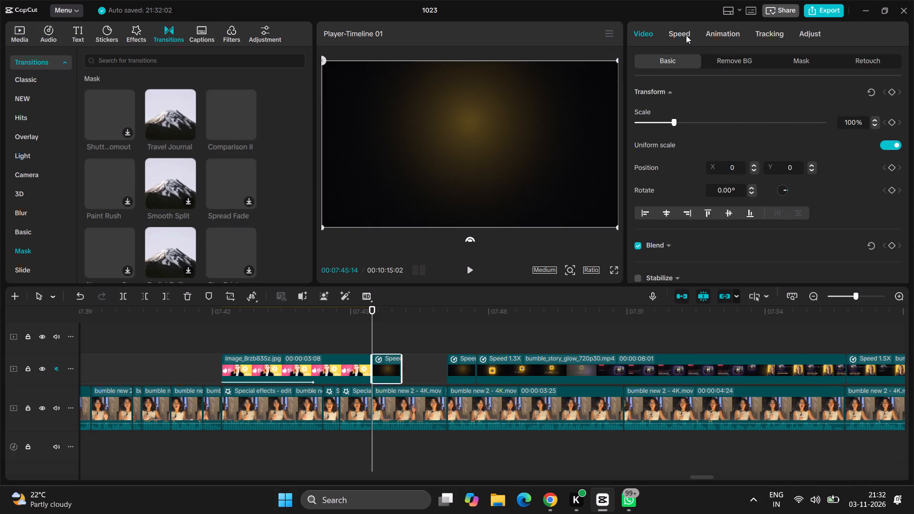
drag(697, 109, 693, 109)
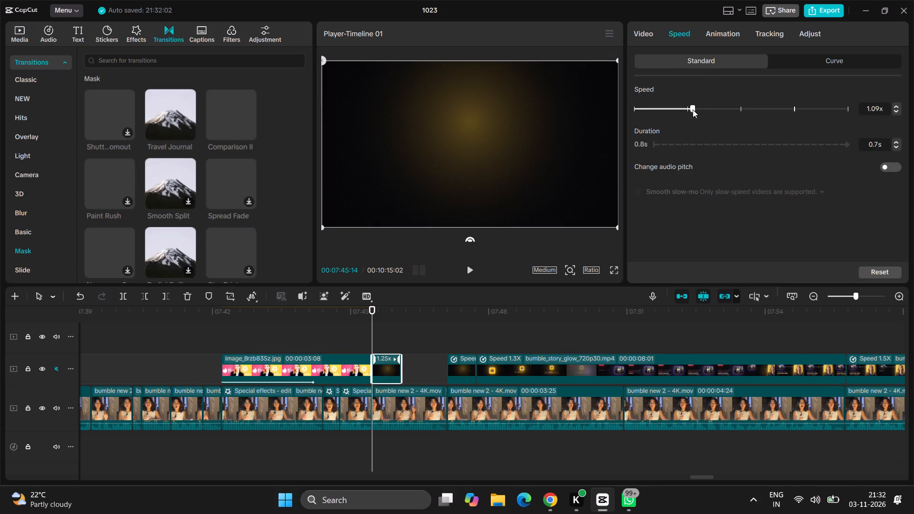
drag(693, 109, 689, 110)
key(space)
key(space)
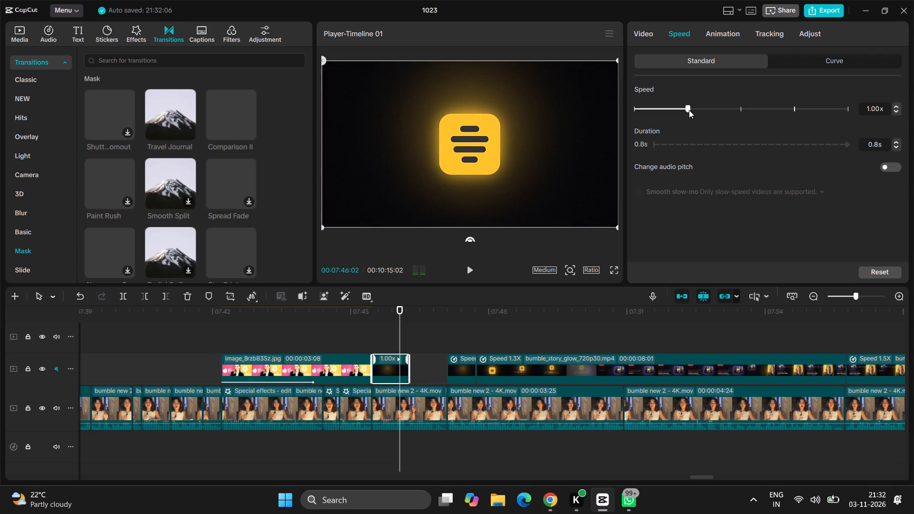
click(674, 112)
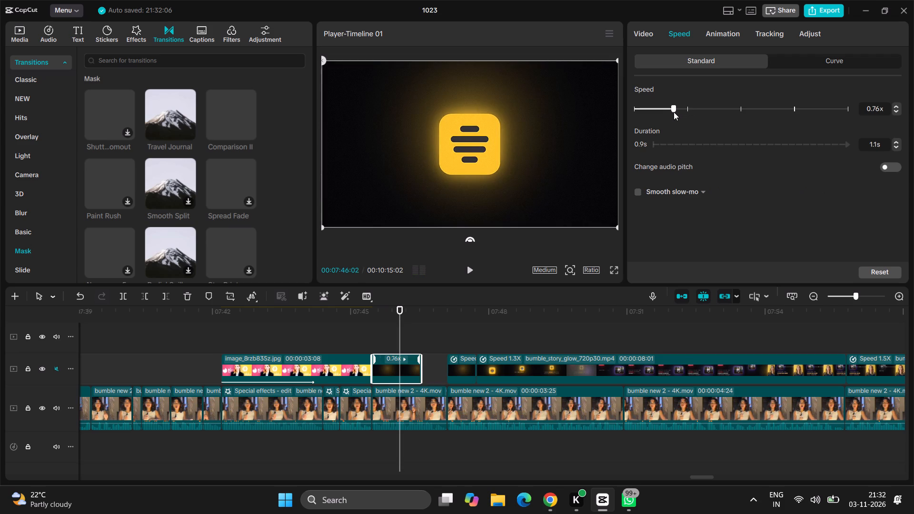
drag(674, 112, 654, 110)
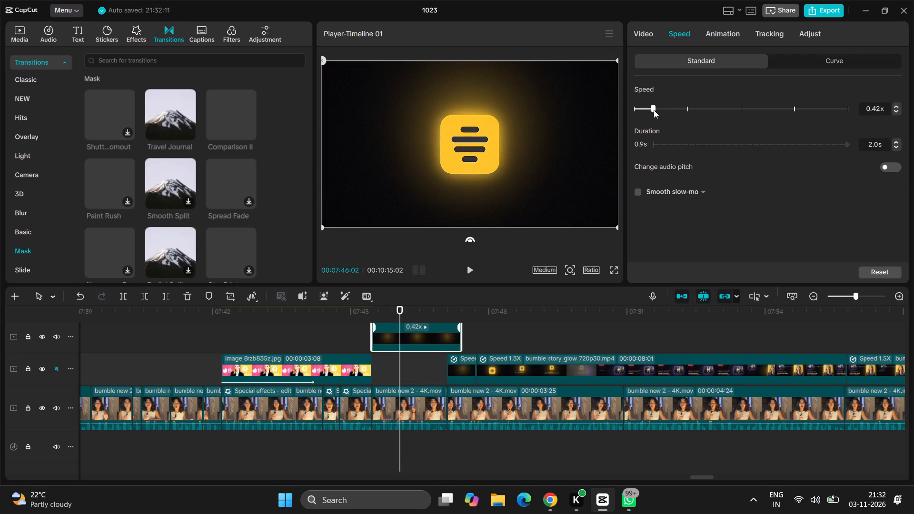
drag(654, 110, 659, 109)
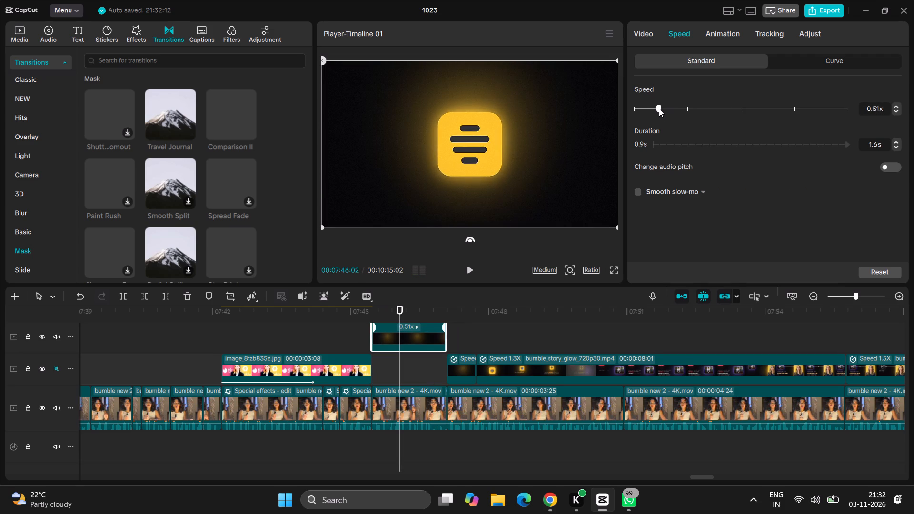
click(659, 109)
key(space)
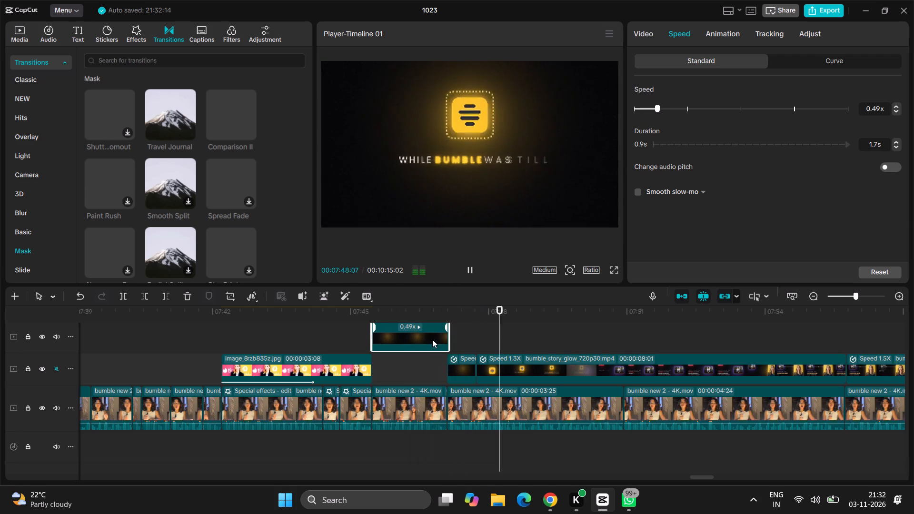
Trim the slowed logo piece's start to about 07:45:15 and place it in the gap on the Tinder–Bumble image's track.
drag(432, 339, 428, 367)
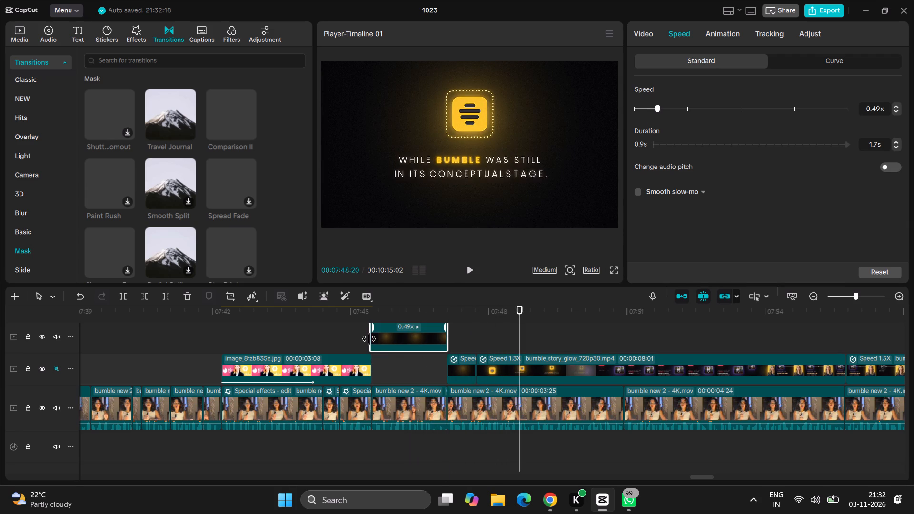
drag(368, 339, 374, 339)
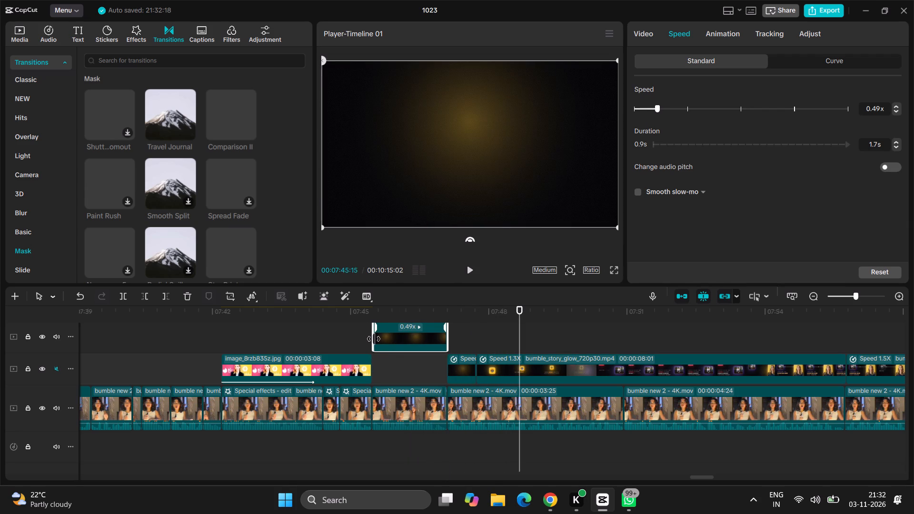
drag(374, 339, 374, 340)
drag(402, 340, 402, 368)
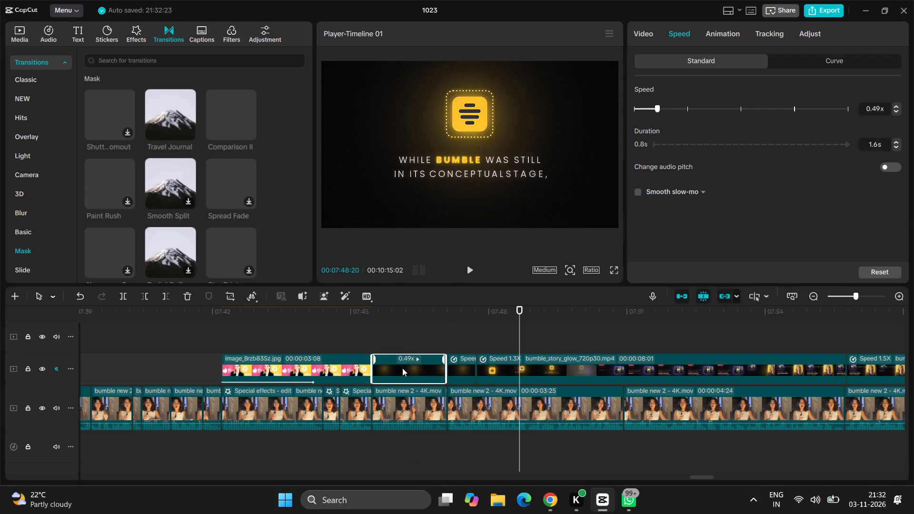
Add the Comparison II transition between the Tinder–Bumble image and the slowed logo piece, and try adding it at the piece's end too.
drag(224, 118, 440, 358)
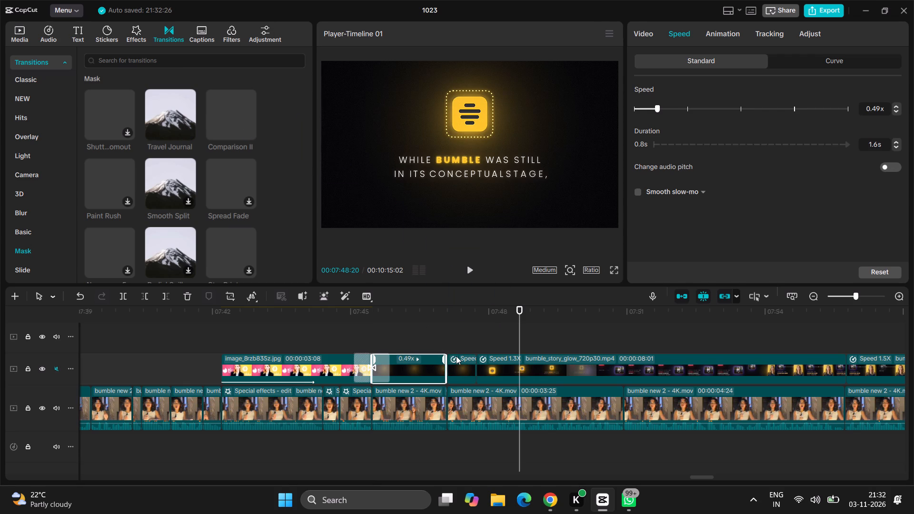
drag(219, 113, 442, 359)
Extend the end of the slowed logo piece to a length of 00:00:01:19 so it meets the following Bumble story piece.
click(436, 326)
drag(436, 326, 457, 365)
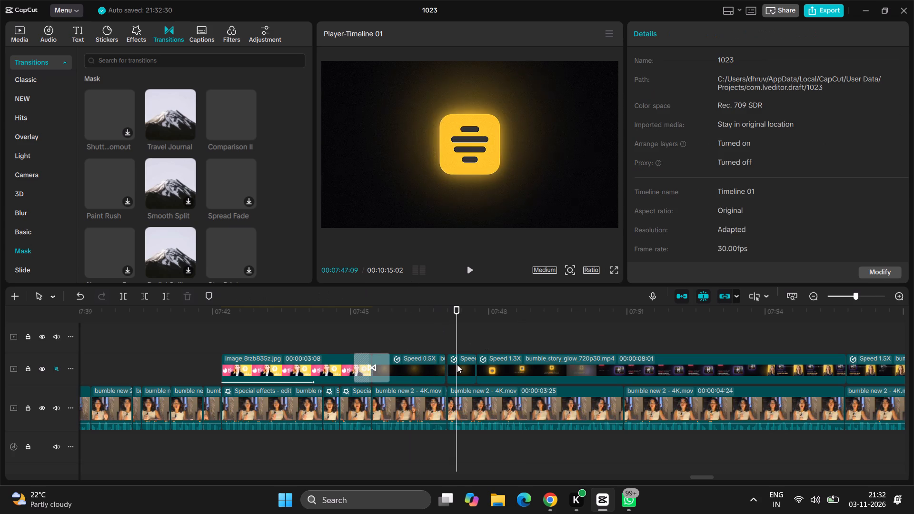
ctrl+scroll(457, 365, up, 18)
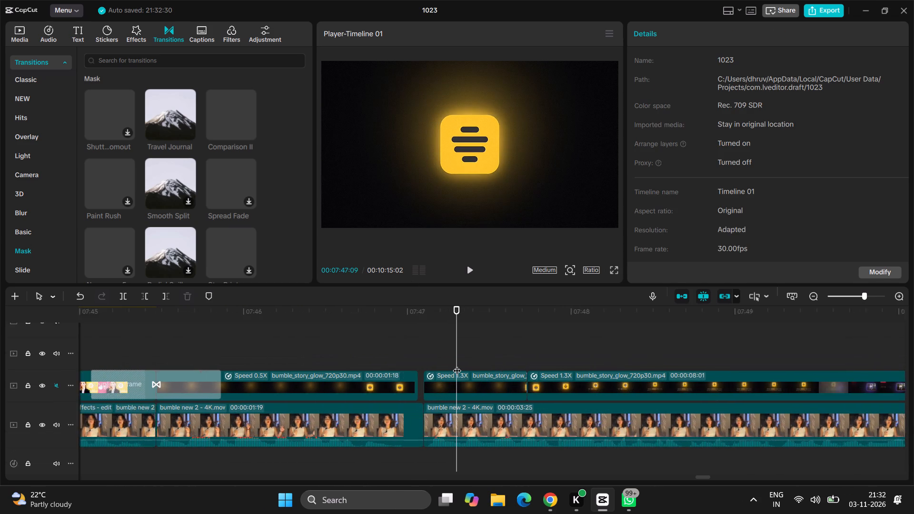
click(403, 389)
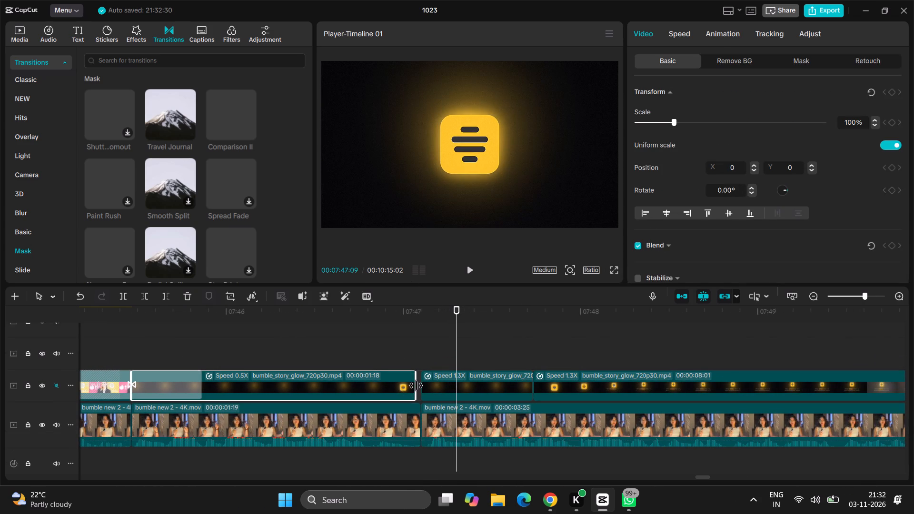
drag(417, 386, 426, 387)
Add the Comparison II transition between the slowed logo piece and the following Bumble story piece, and preview it.
drag(228, 122, 394, 376)
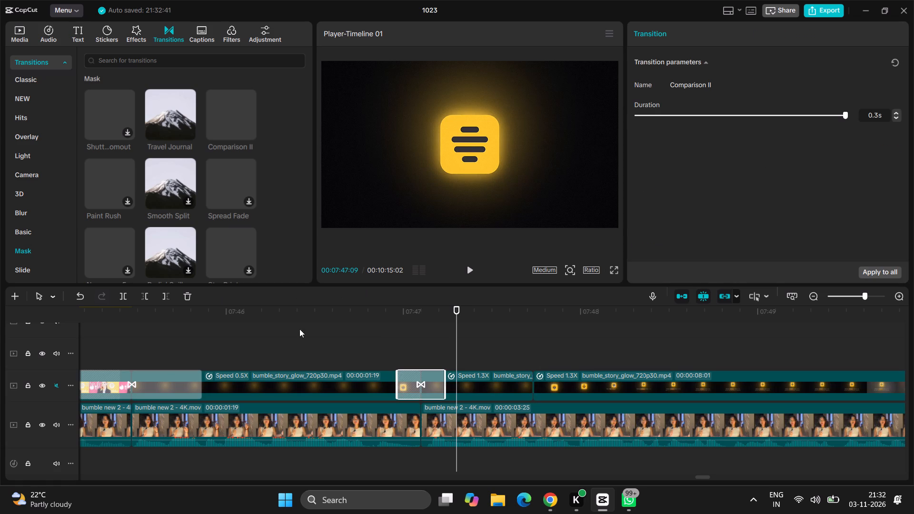
click(217, 332)
key(space)
key(space)
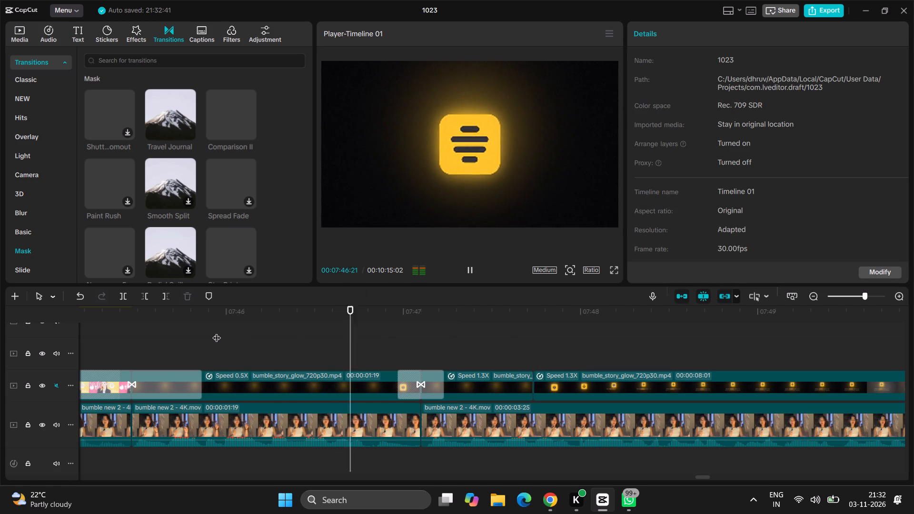
Play through the section from about 07:46 to 08:18 to check the logo transitions and the animated text overlays.
ctrl+scroll(217, 332, down, 2)
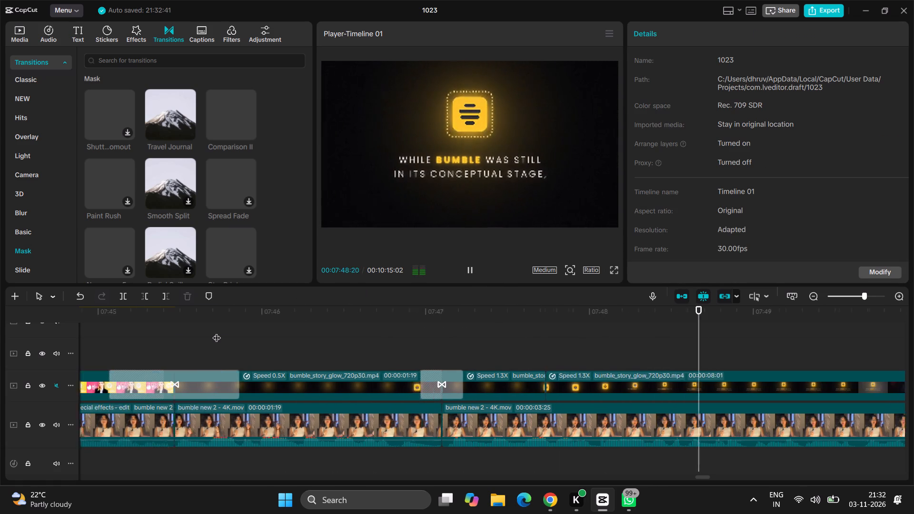
ctrl+scroll(217, 332, down, 14)
scroll(217, 332, left, 4)
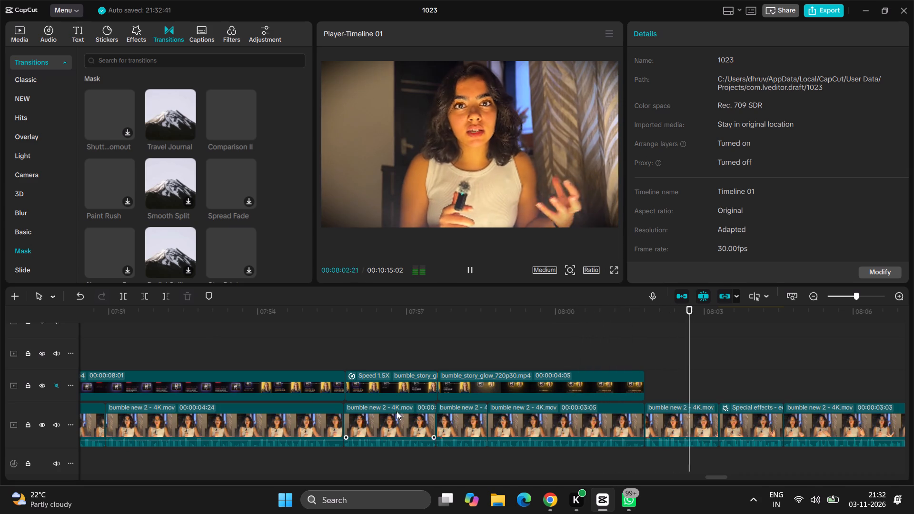
ctrl+scroll(432, 409, down, 8)
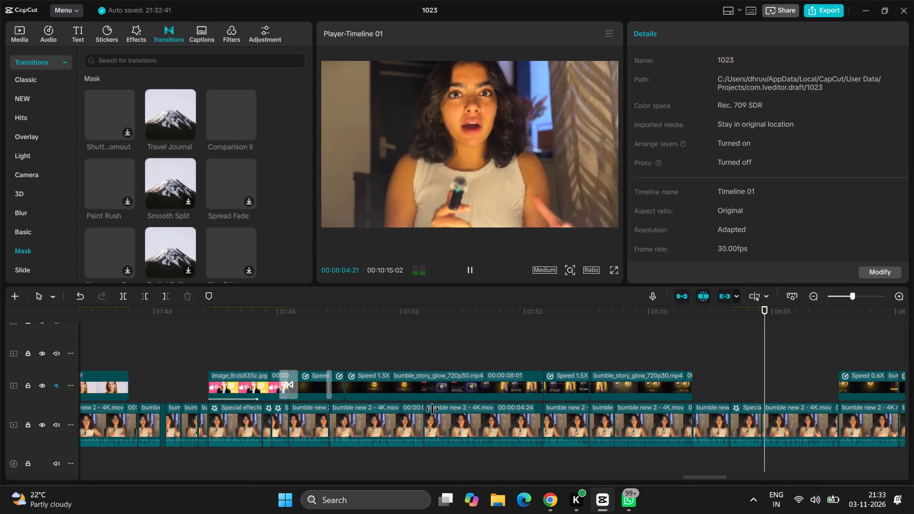
scroll(646, 395, left, 1)
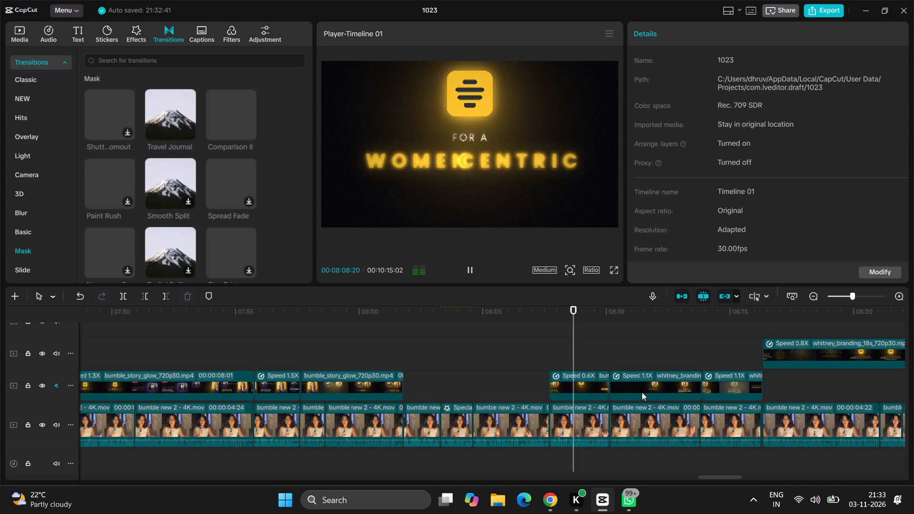
scroll(641, 392, left, 1)
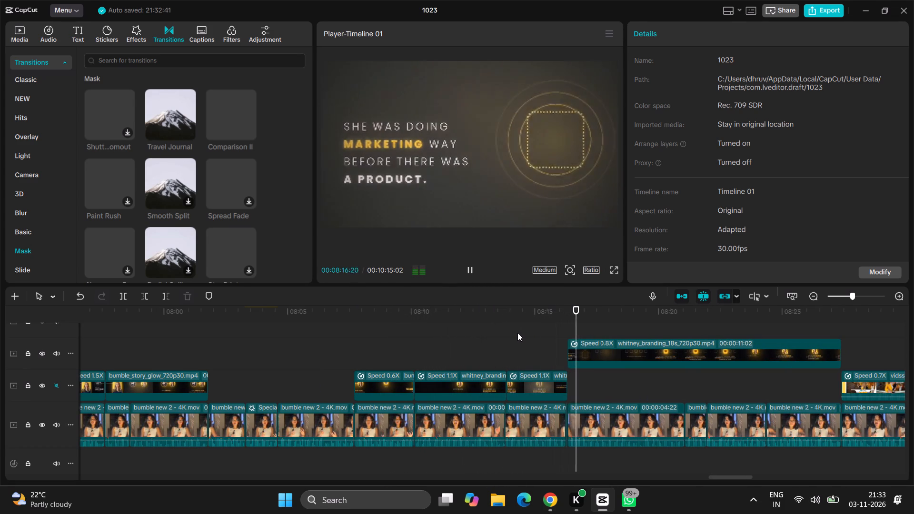
key(space)
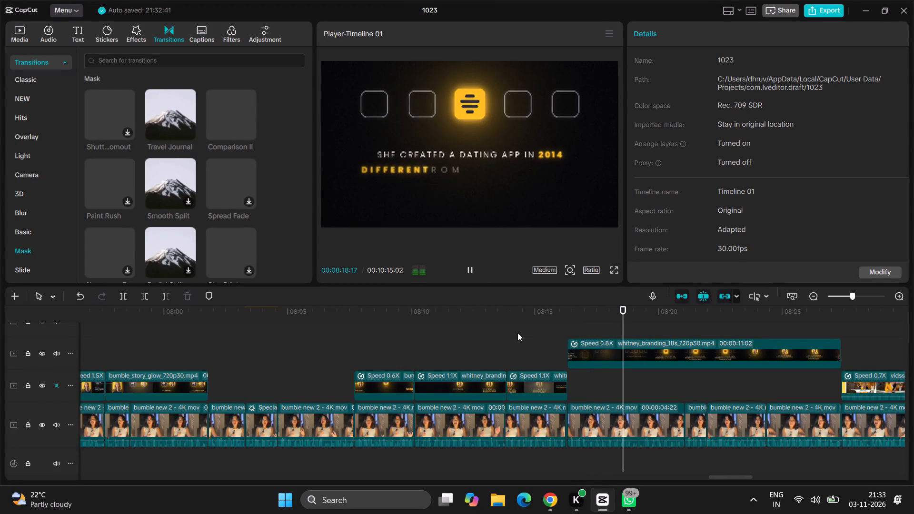
Add a default text at 08:14:13, as the marketing caption begins, and shorten it to end at about 08:16.
drag(623, 307, 536, 326)
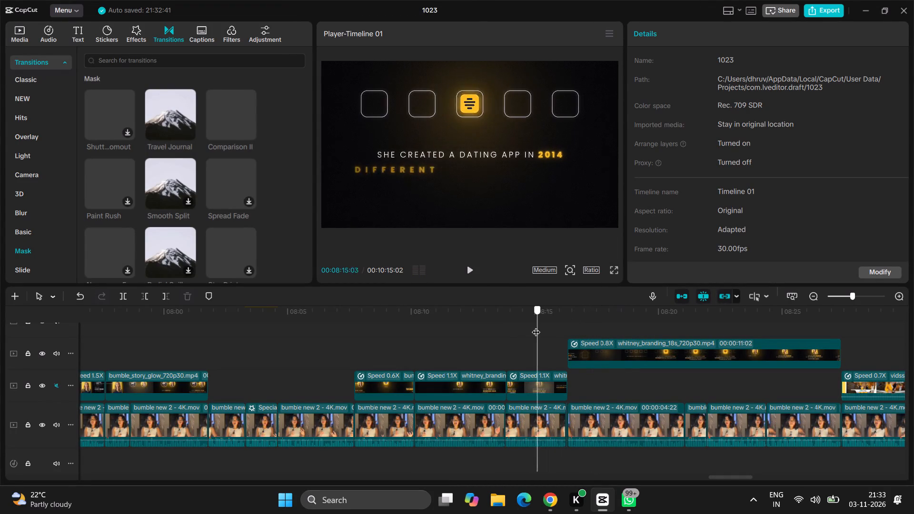
drag(536, 326, 495, 324)
key(space)
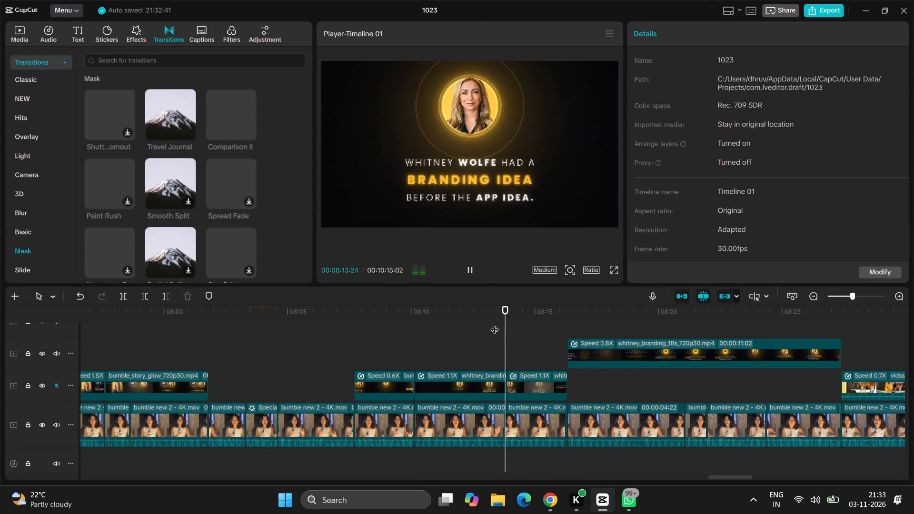
key(space)
key(space)
key(space)
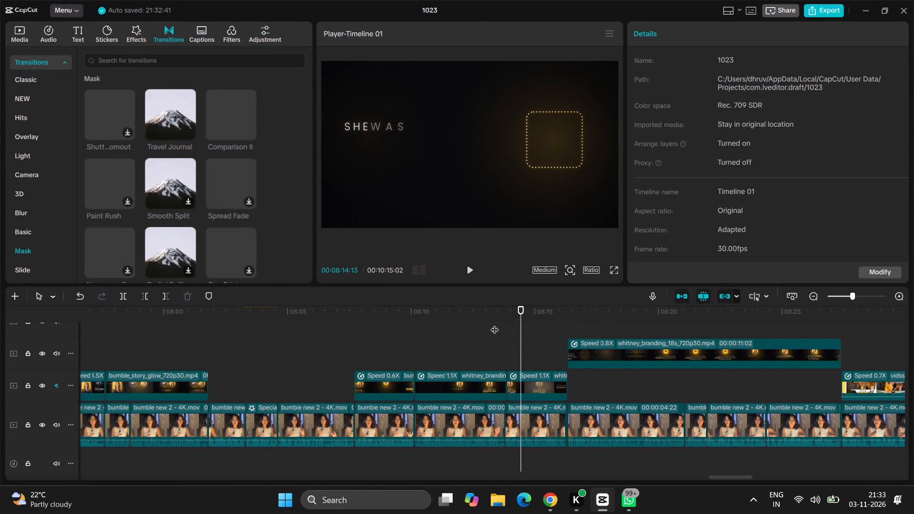
click(79, 36)
click(130, 96)
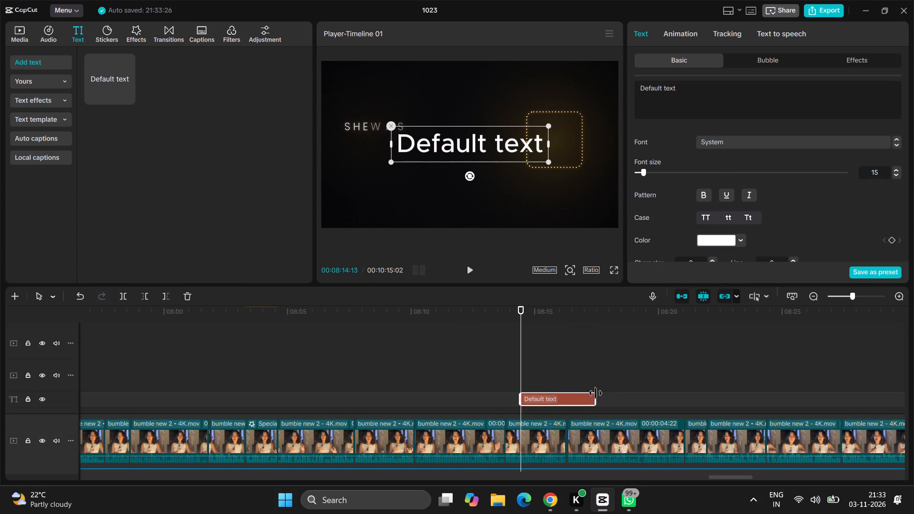
drag(595, 397, 564, 401)
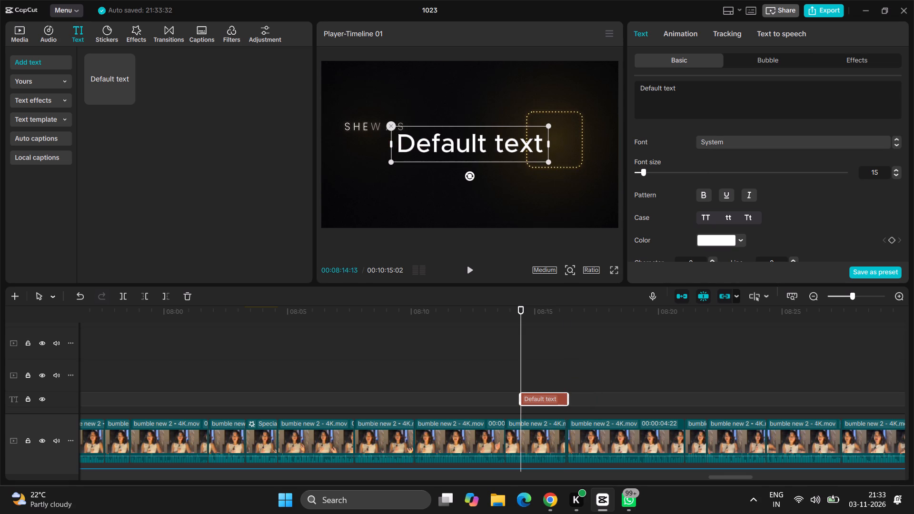
Replace the new text's wording with "?" and make it bold.
drag(719, 101, 591, 72)
key(BackSpace)
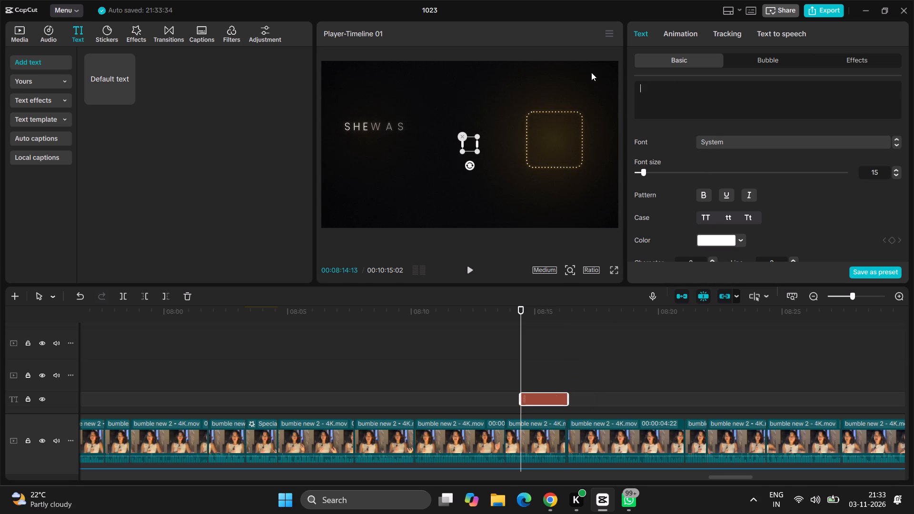
key(shift+question)
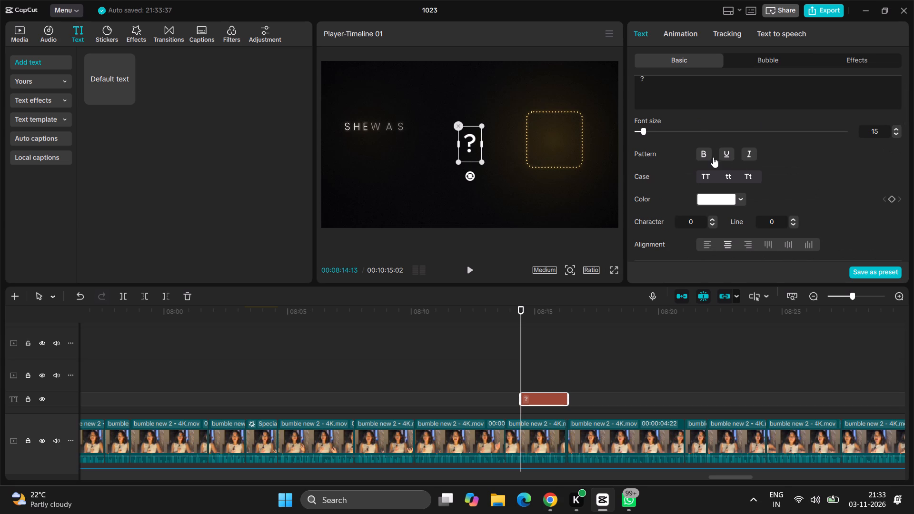
click(704, 154)
scroll(750, 181, down, 1)
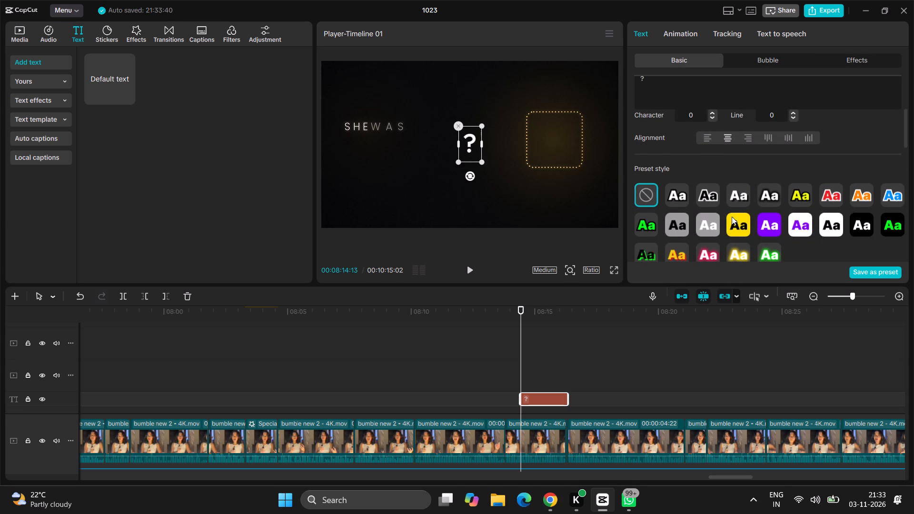
Enlarge the question mark, centre it in the dotted square beside the marketing caption, and preview it.
drag(482, 161, 511, 167)
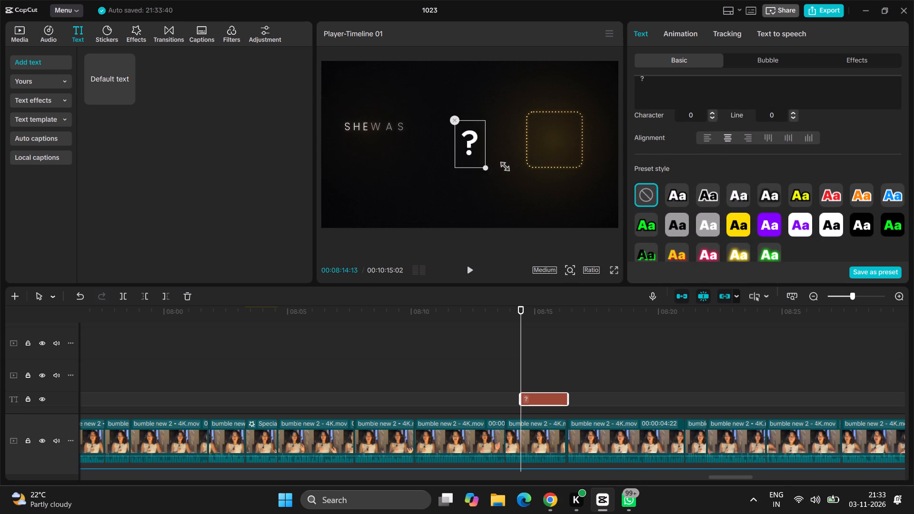
drag(511, 167, 525, 173)
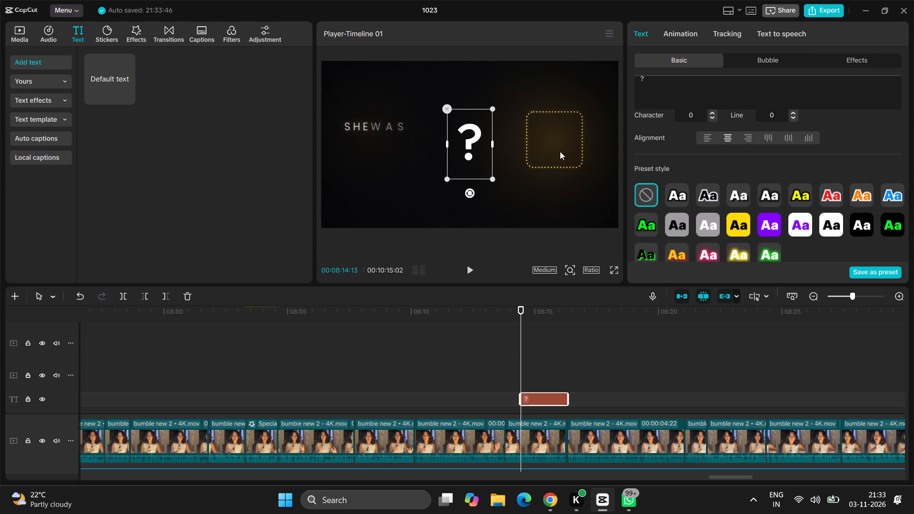
drag(471, 154, 526, 154)
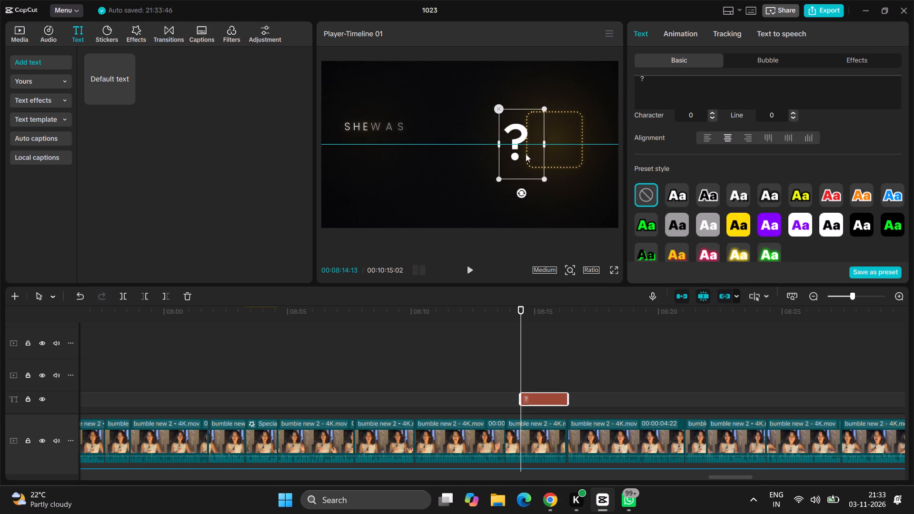
drag(526, 154, 553, 154)
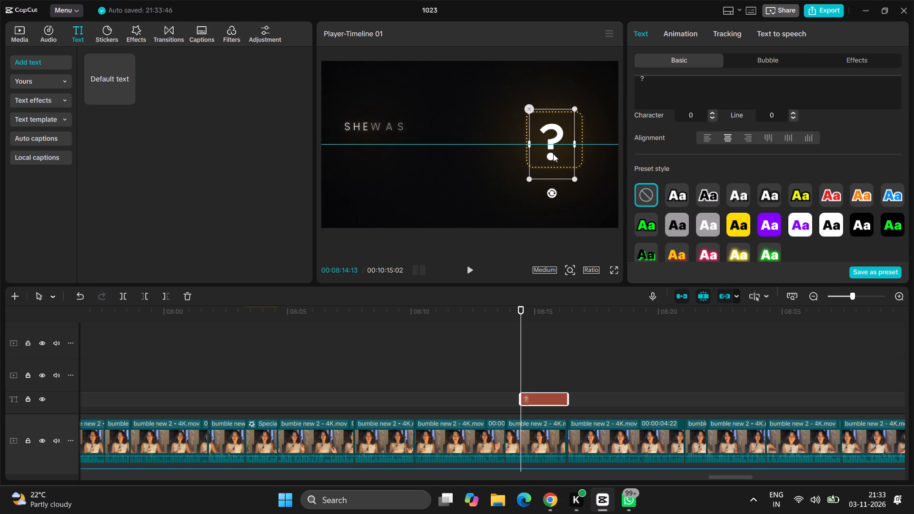
key(space)
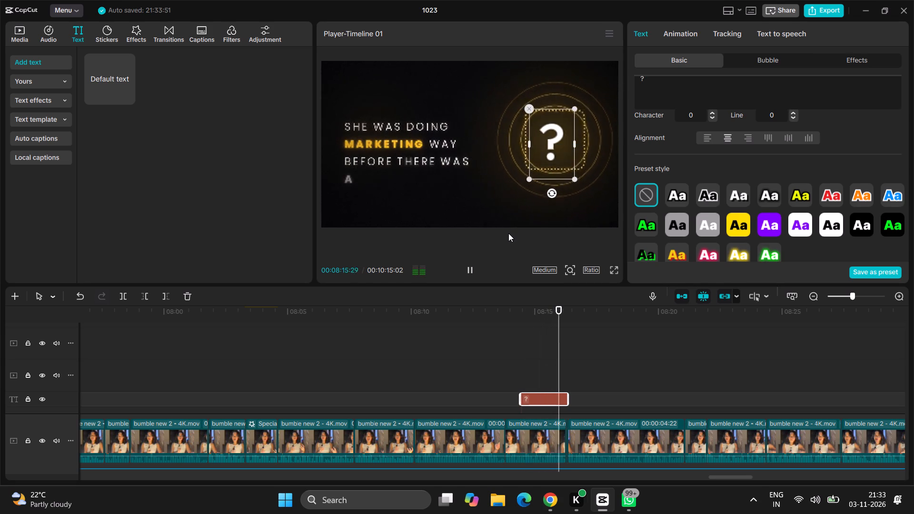
key(space)
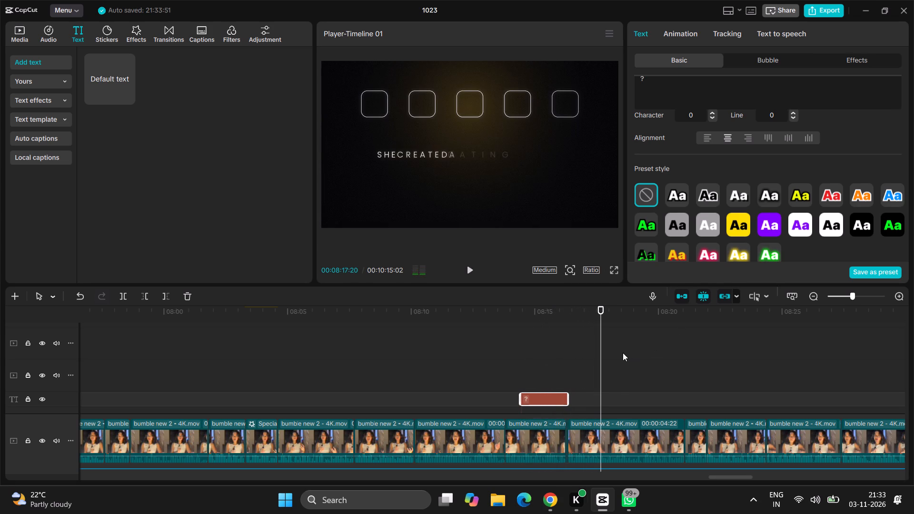
Extend the question mark text's end to about 08:16:27, over the start of the whitney_branding overlay, and preview it.
scroll(623, 353, down, 1)
drag(569, 360, 579, 360)
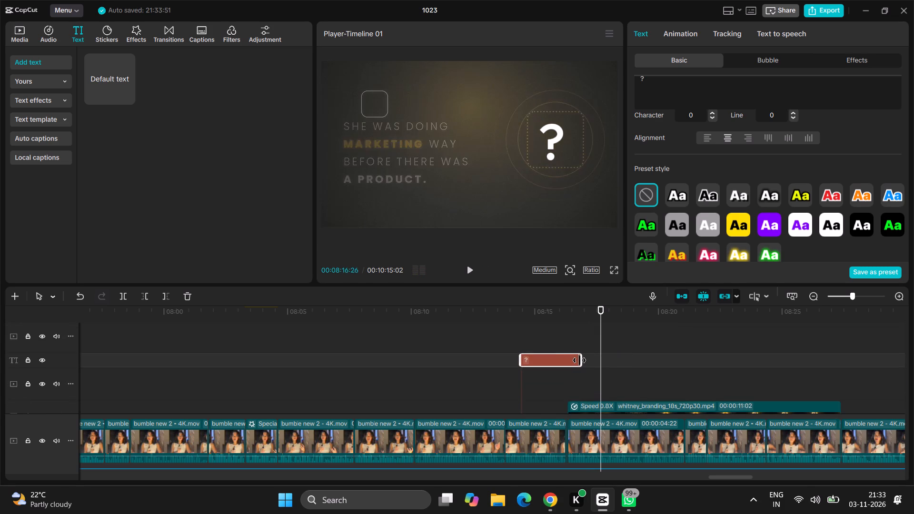
drag(579, 360, 580, 360)
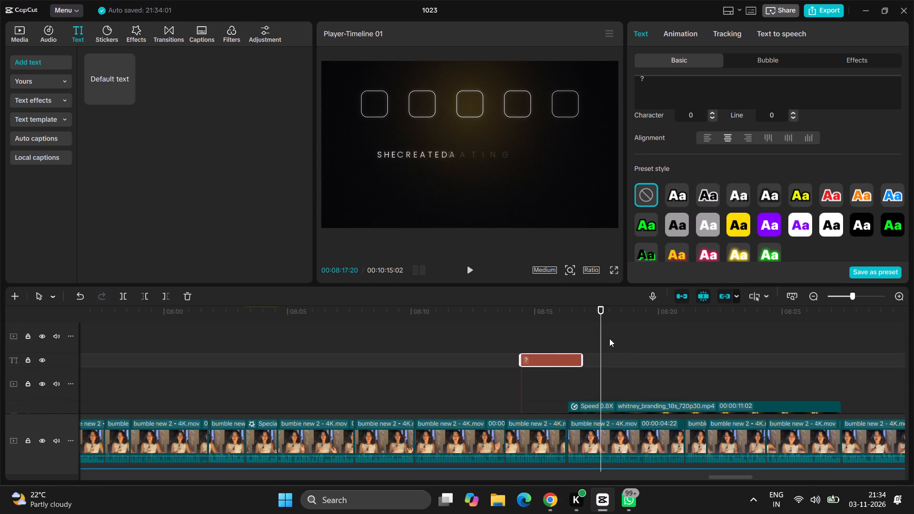
drag(605, 338, 506, 356)
key(space)
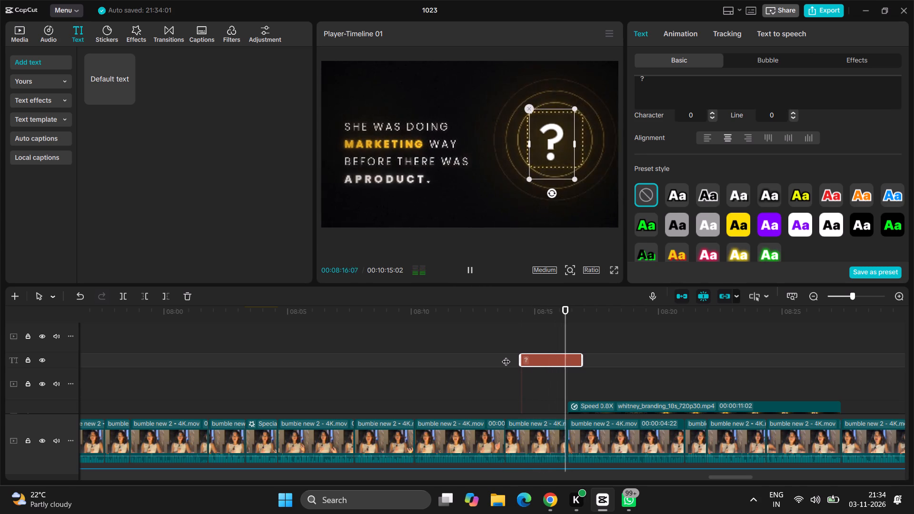
key(space)
key(space)
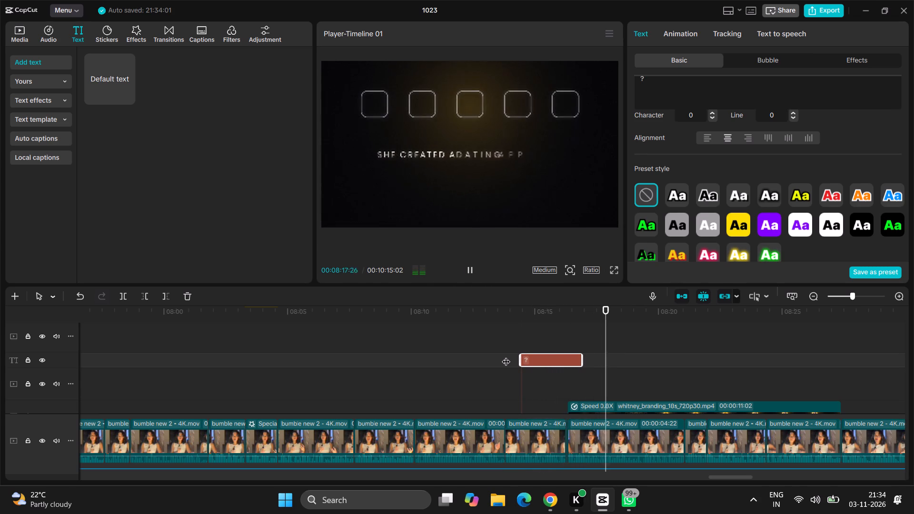
Play on through the 0.8X whitney_branding overlay to about 08:23 to check its animated captions.
scroll(643, 355, left, 1)
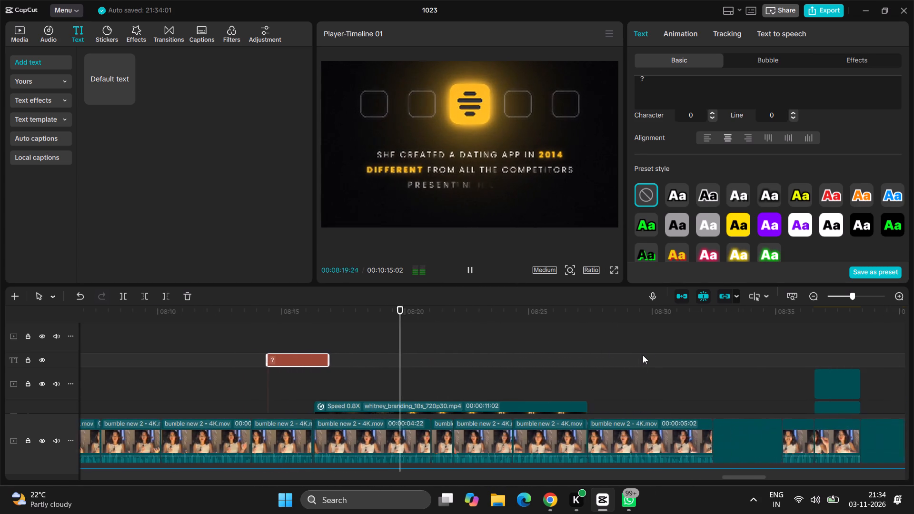
scroll(643, 355, left, 1)
scroll(643, 355, down, 1)
key(space)
scroll(643, 355, down, 1)
key(space)
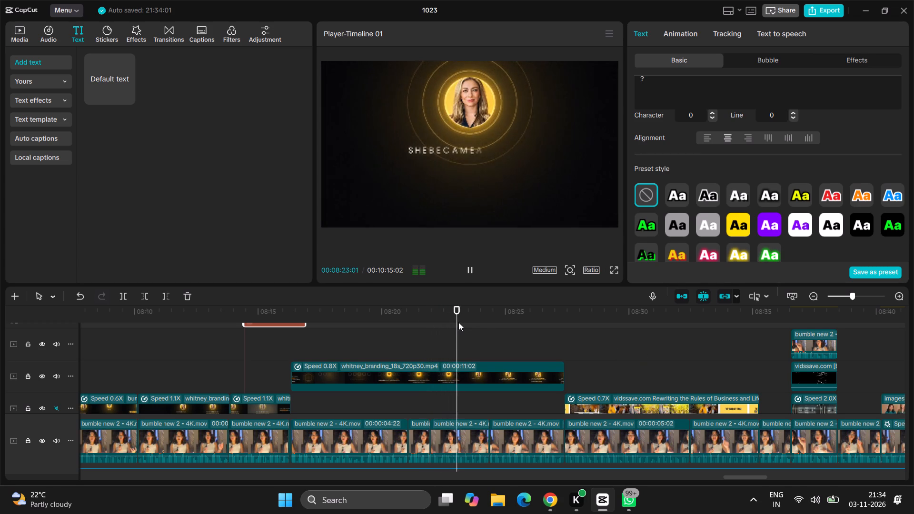
key(space)
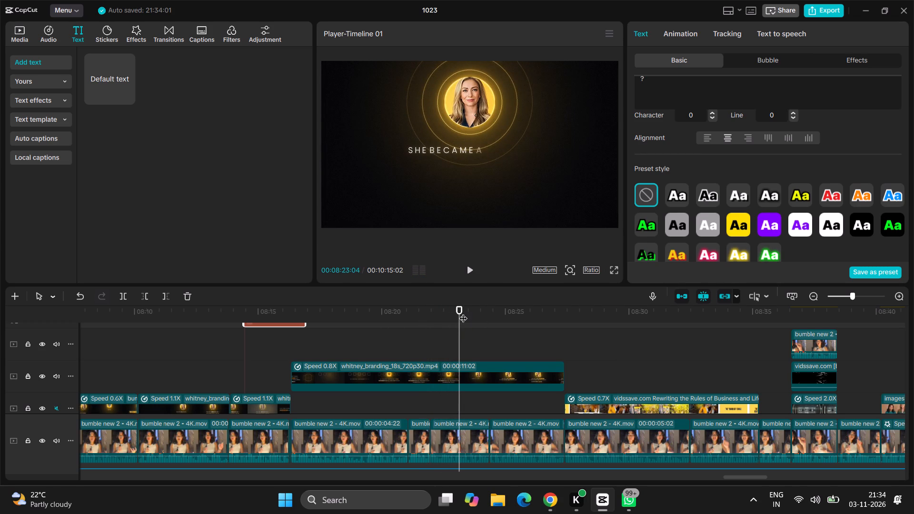
Scrub between about 08:16 and 08:18 to check the whitney_branding overlay's opening, and browse the imported media.
drag(462, 313, 330, 334)
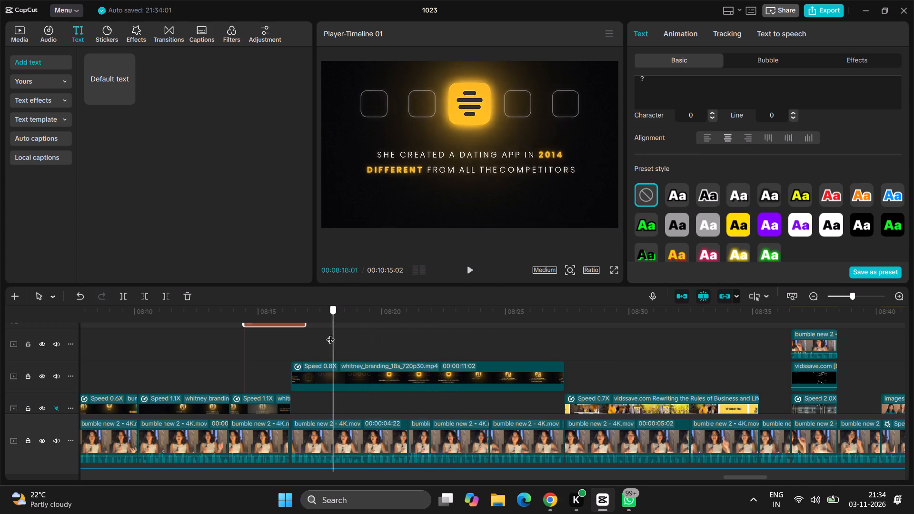
drag(330, 334, 308, 335)
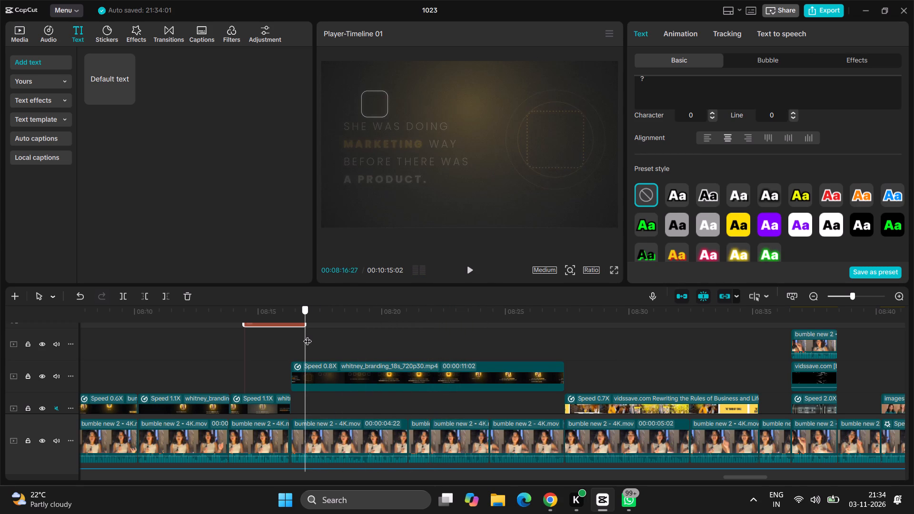
drag(308, 335, 335, 330)
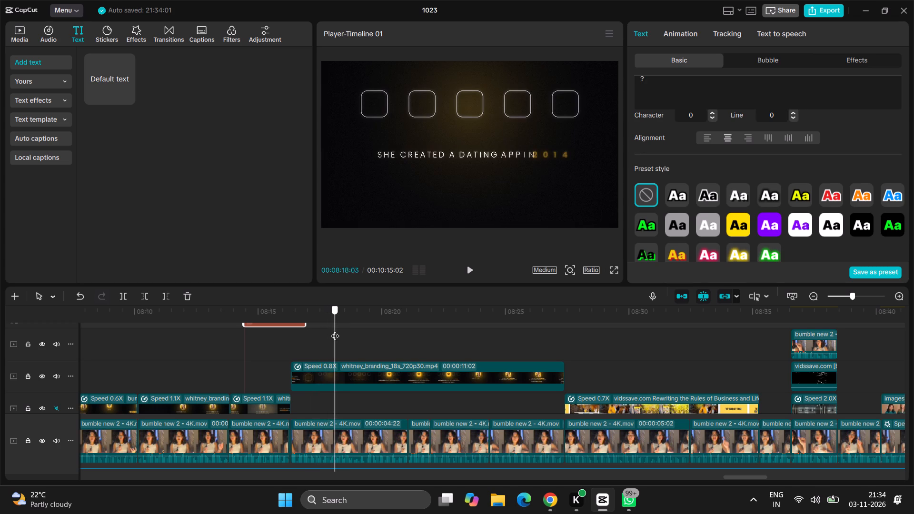
drag(335, 330, 306, 333)
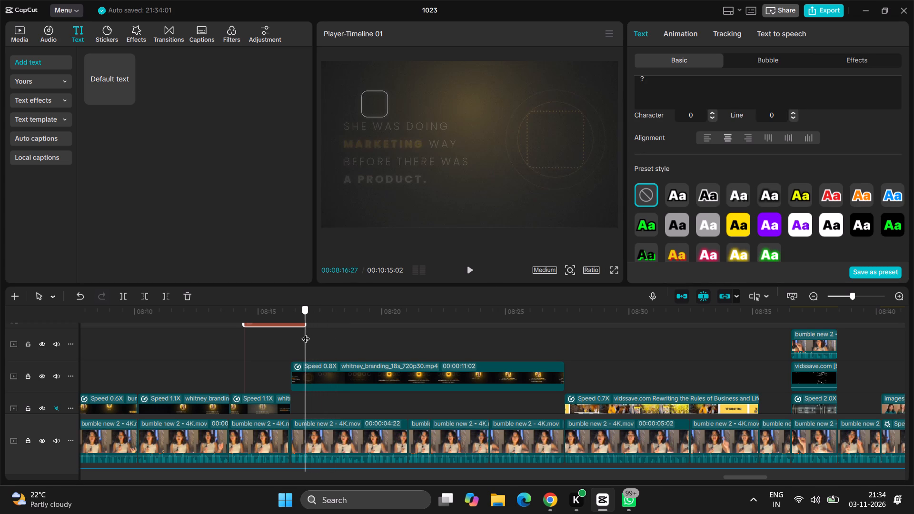
drag(306, 333, 307, 332)
click(22, 42)
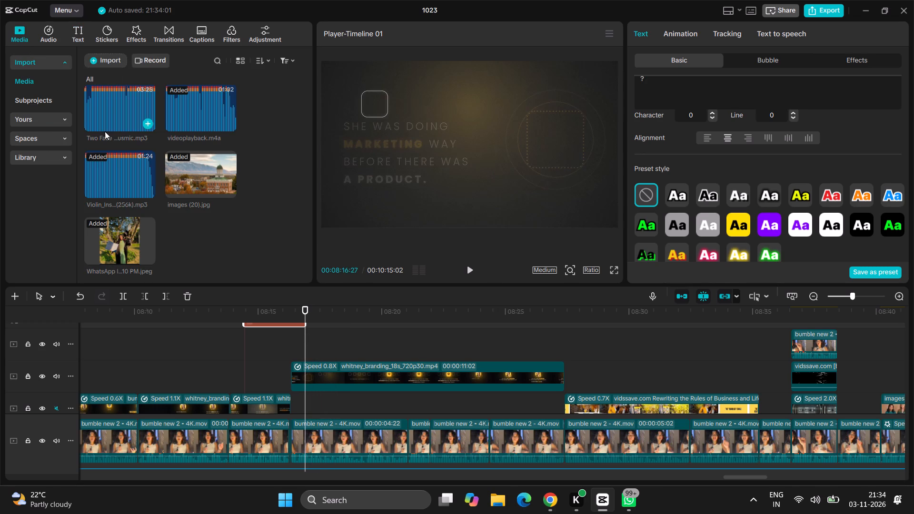
scroll(165, 176, up, 4)
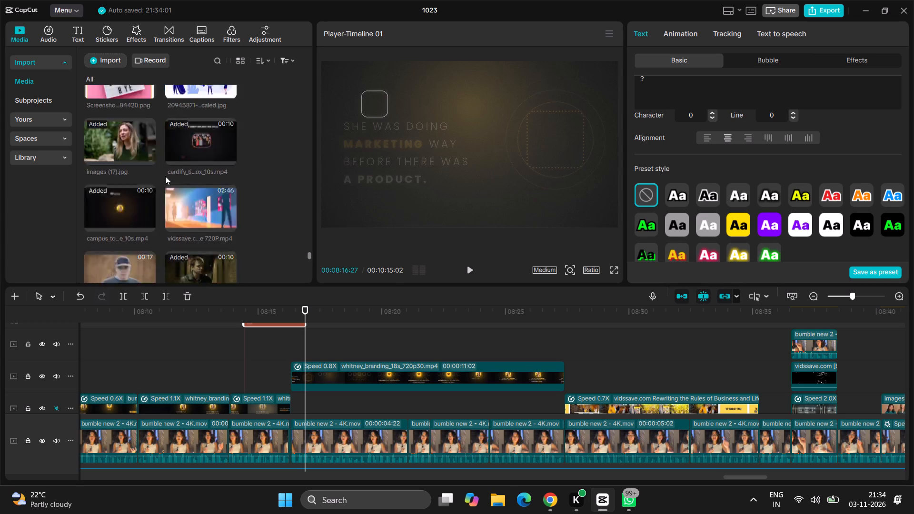
scroll(165, 176, up, 1)
Play on from 08:16:27 to about 08:38 to review the overlays that follow the marketing caption.
key(space)
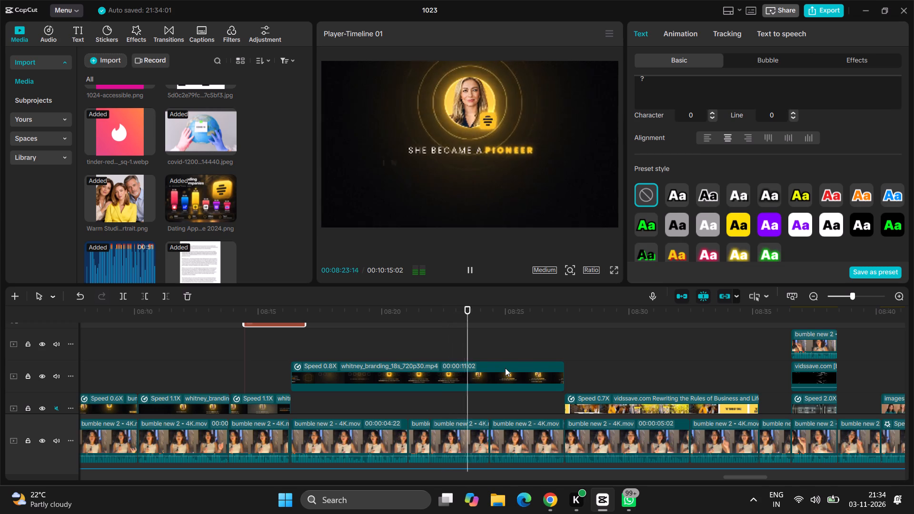
click(578, 339)
key(space)
scroll(661, 378, left, 1)
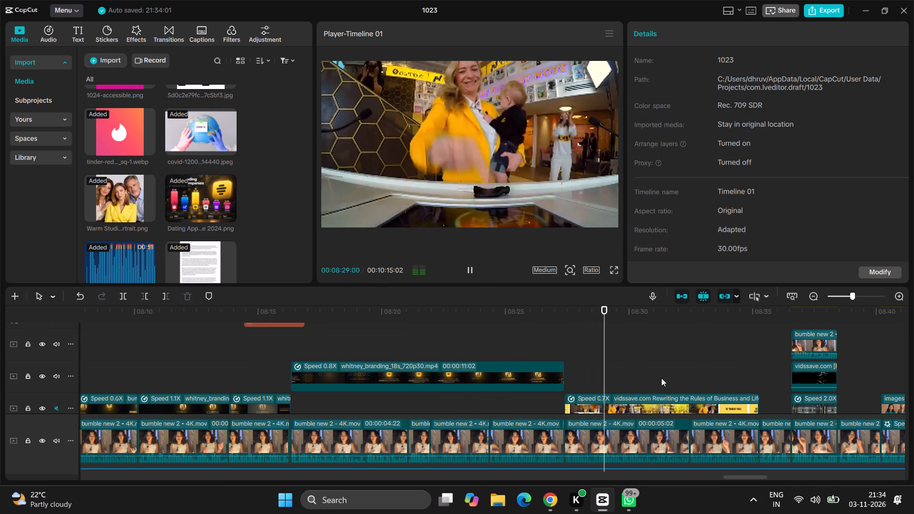
scroll(661, 378, left, 1)
scroll(661, 378, down, 1)
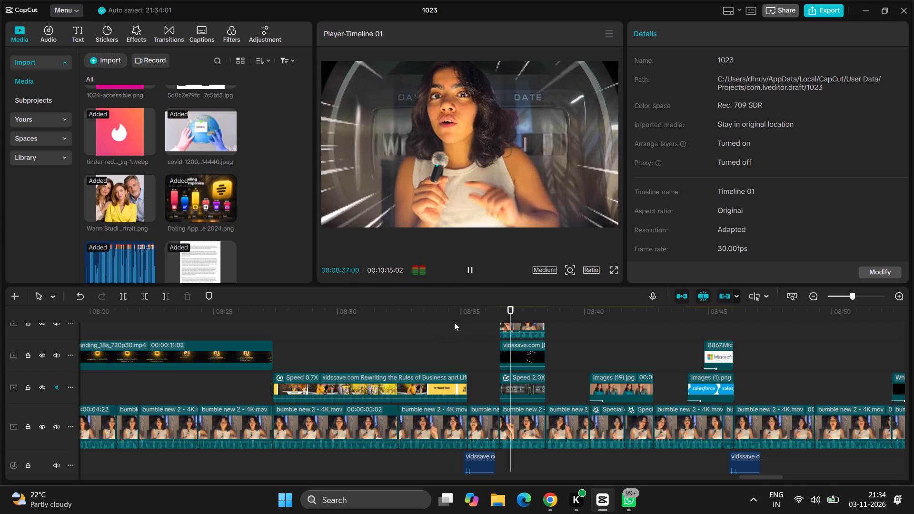
scroll(454, 322, left, 1)
key(space)
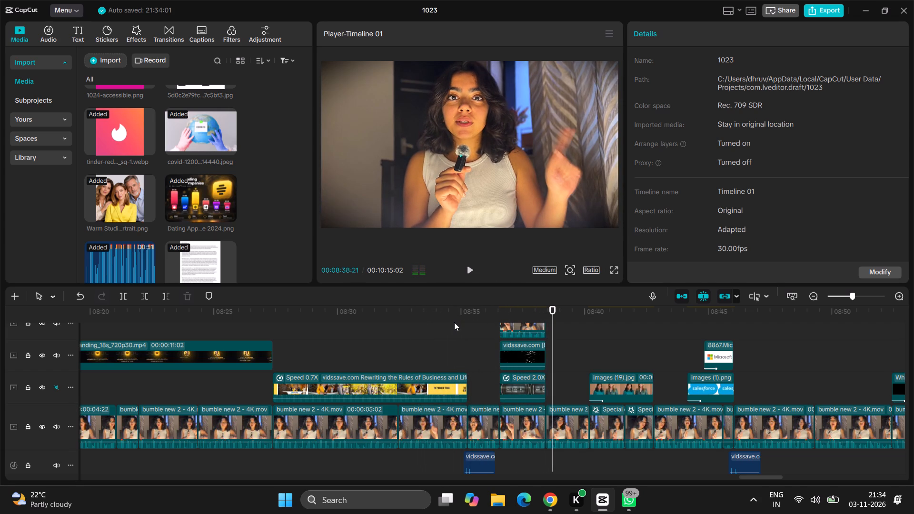
Mute the topmost bumble new 2 overlay clip at about 08:36 by lowering its volume to -∞ dB.
click(519, 323)
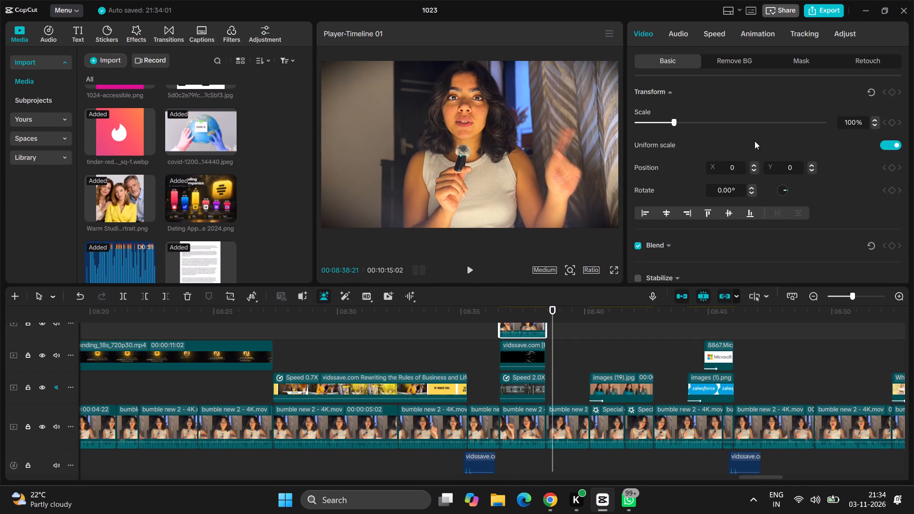
click(679, 36)
drag(718, 121, 432, 188)
Play on to about 08:49 to check the image overlays, and return to 08:46:01 where the Salesforce logo ends.
key(space)
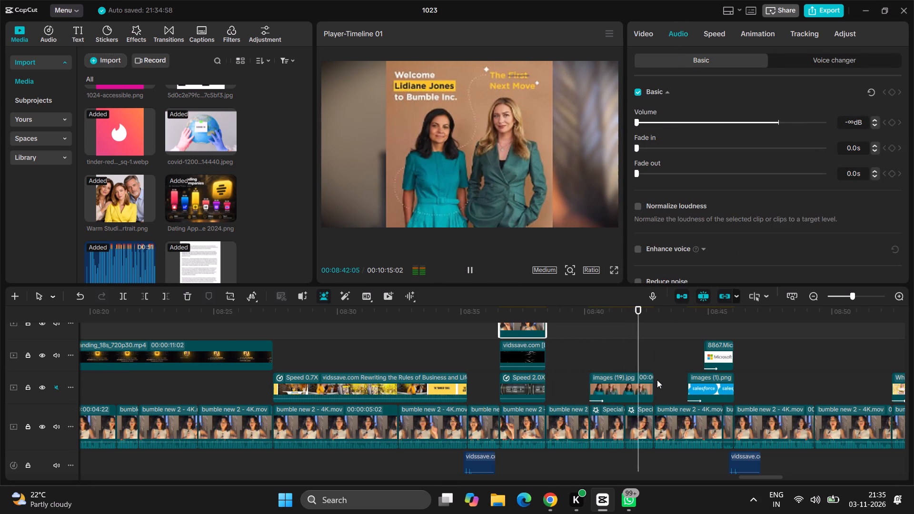
scroll(671, 391, left, 1)
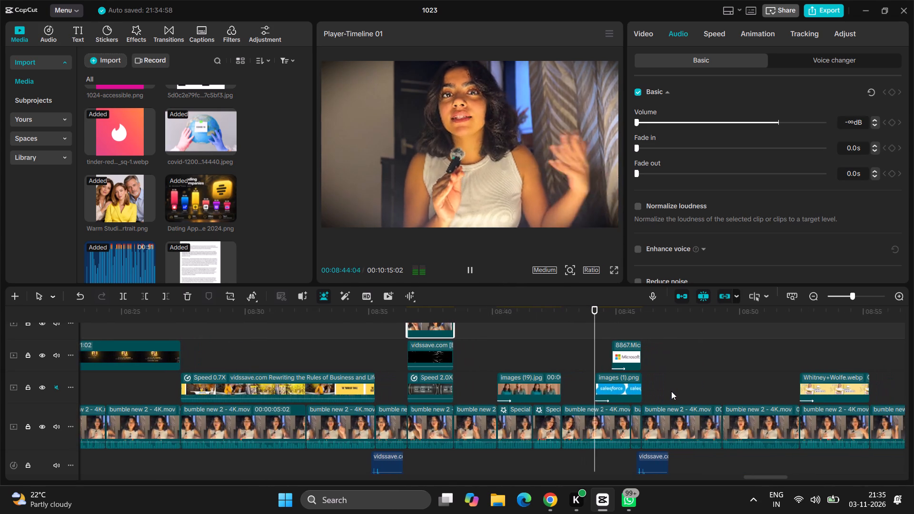
scroll(671, 391, left, 2)
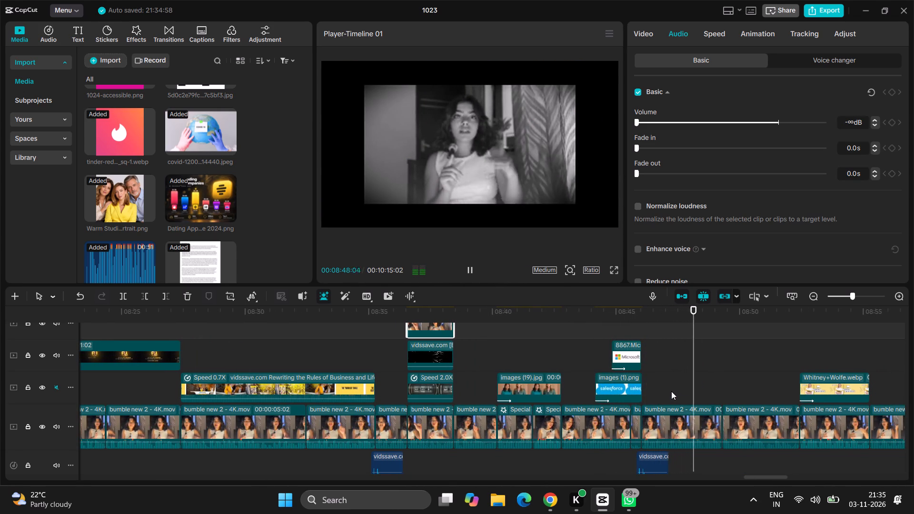
key(space)
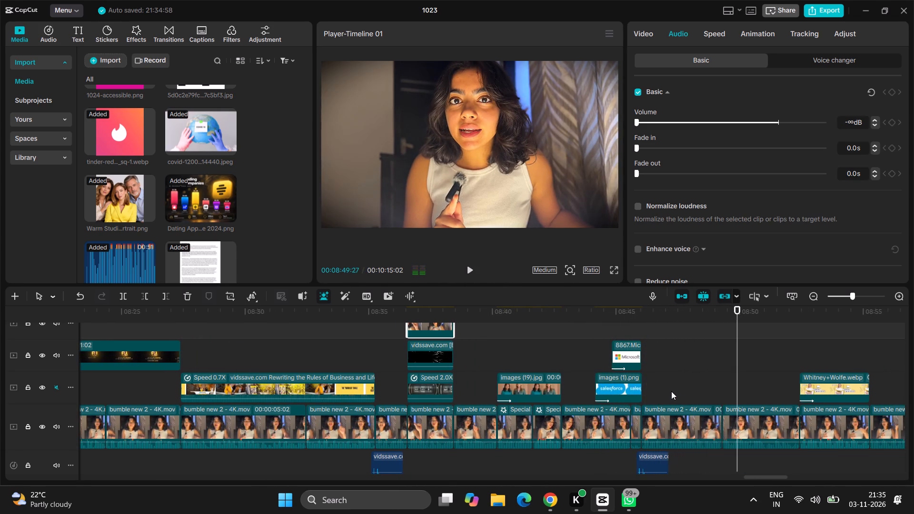
drag(738, 382, 679, 395)
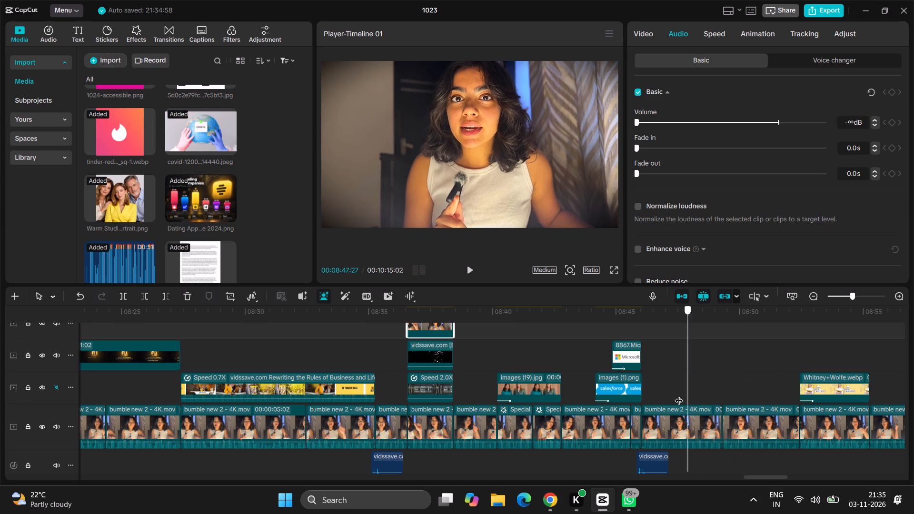
drag(679, 395, 645, 414)
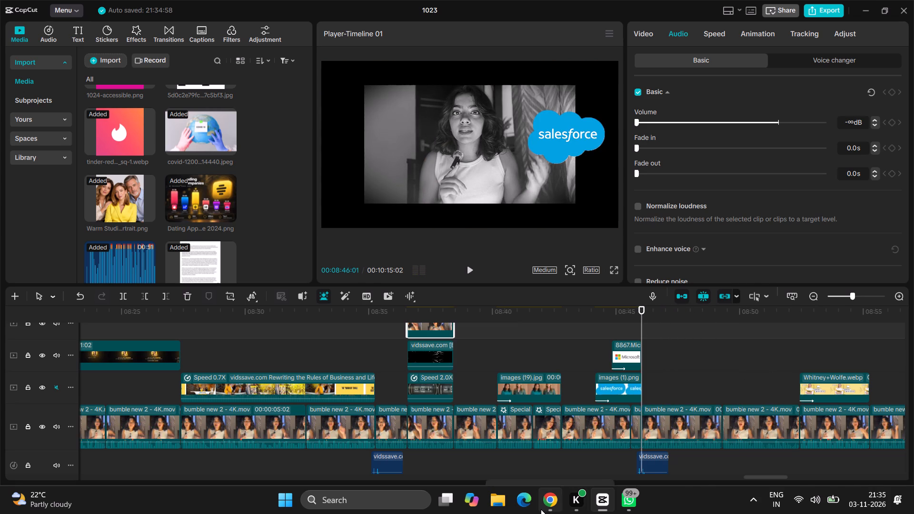
Switch to Chrome and search YouTube for "stock down overlay".
click(541, 509)
drag(524, 67, 116, 37)
key(BackSpace)
text(stock down o)
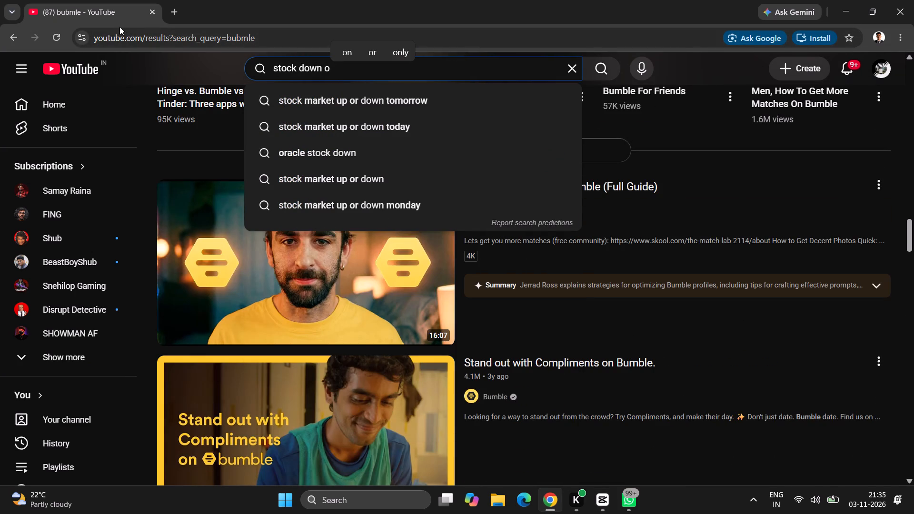
text(verla)
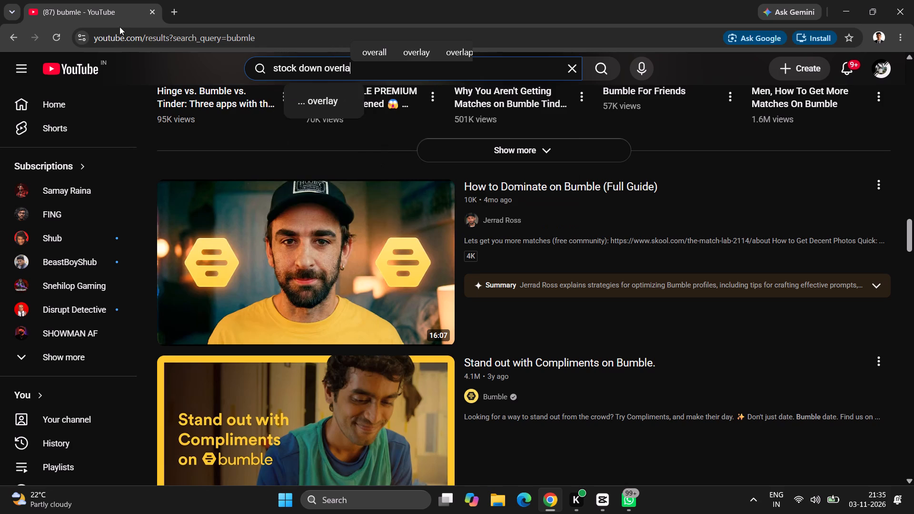
key(Return)
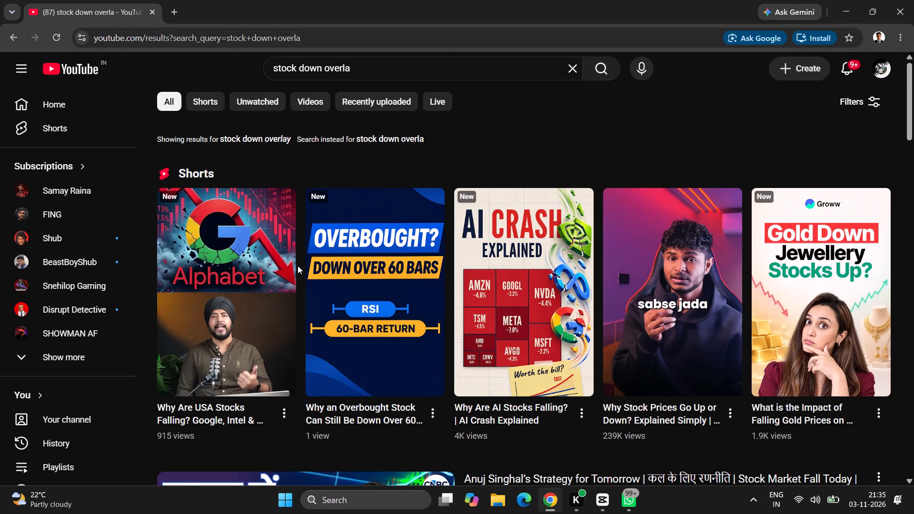
scroll(300, 268, down, 7)
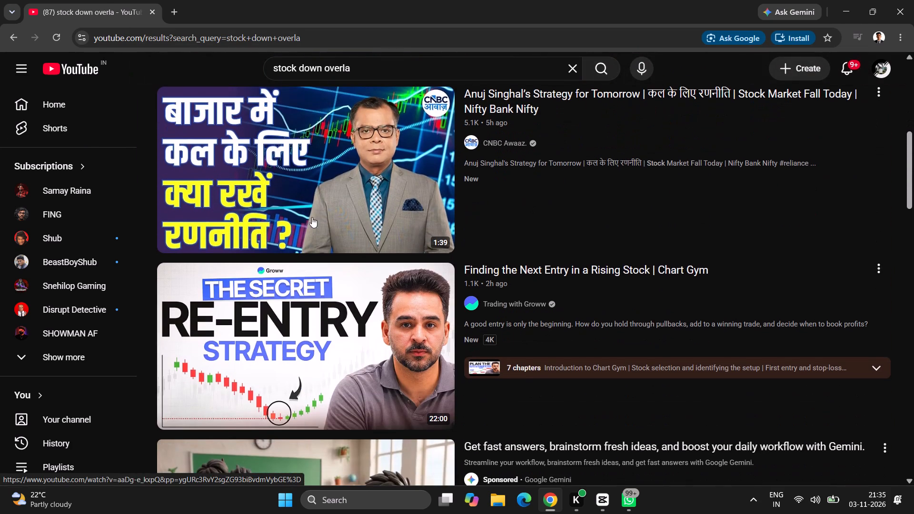
click(363, 74)
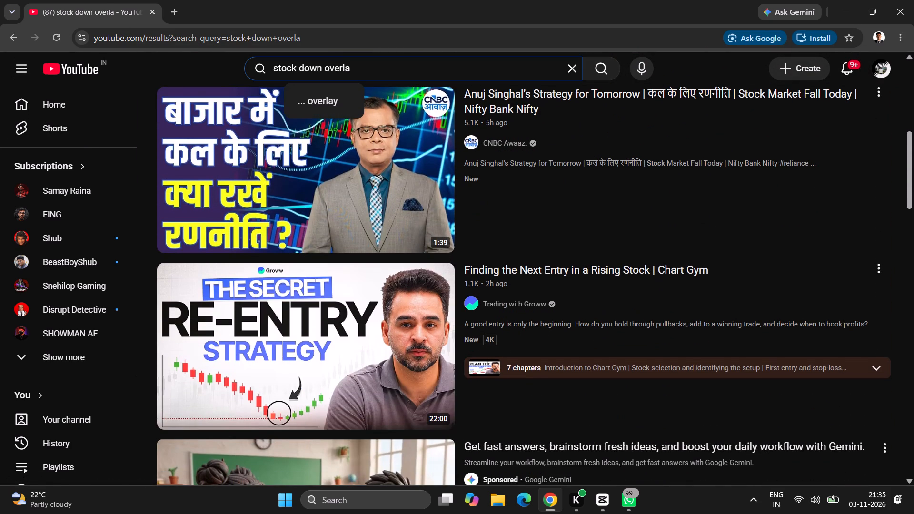
key(y)
key(Return)
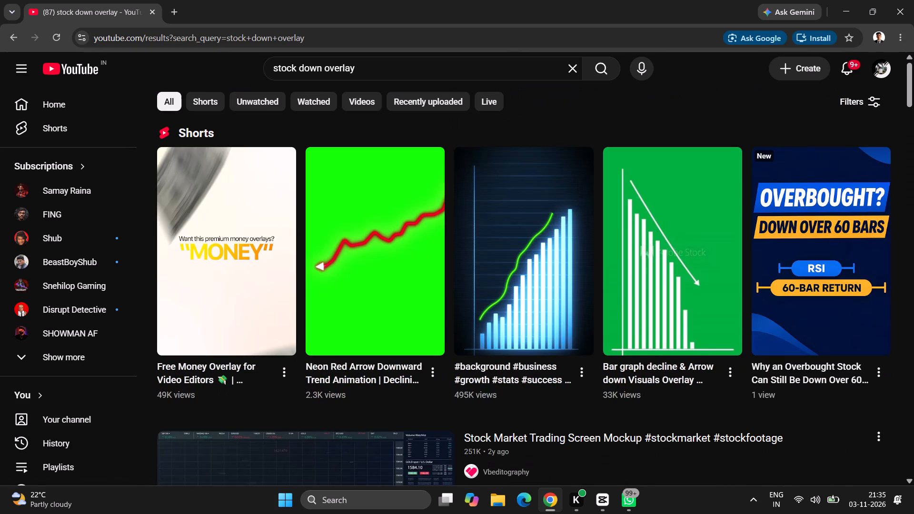
Open the "stock market chart | growth chart overlay" video from the results and copy its share link.
scroll(423, 266, down, 1)
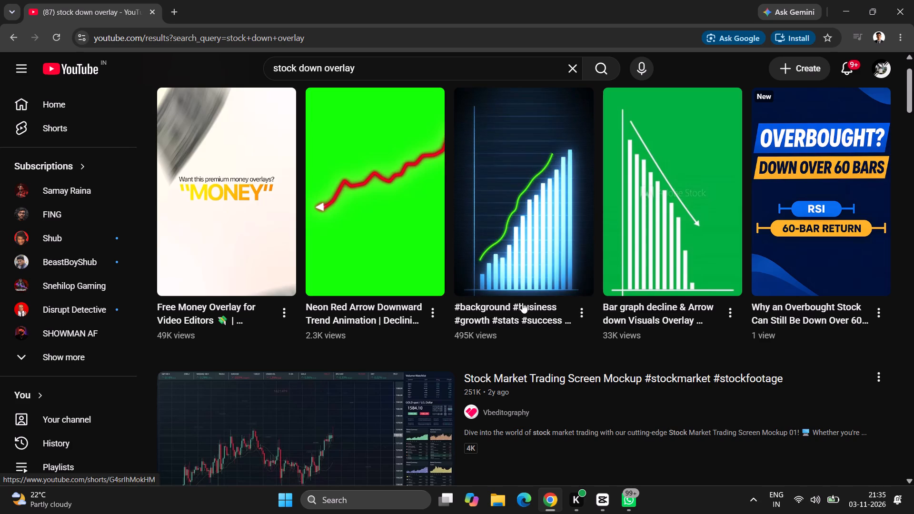
scroll(378, 371, down, 5)
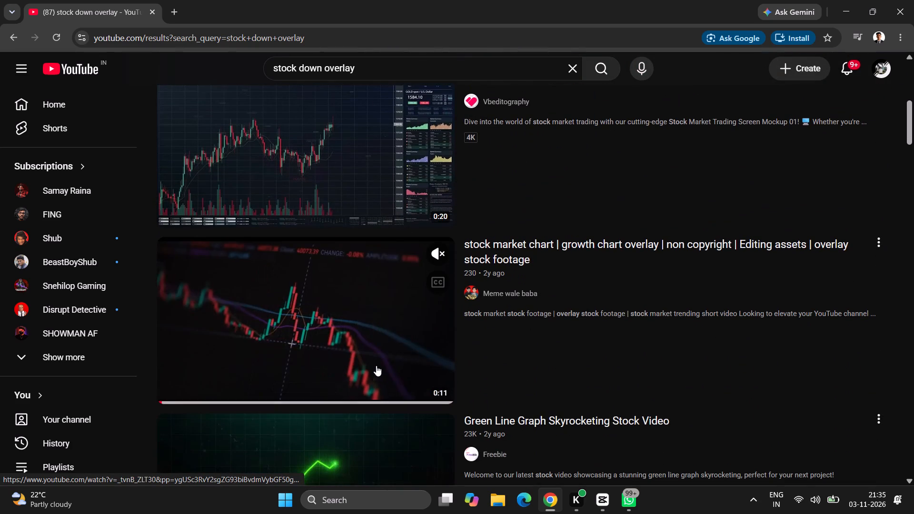
click(365, 353)
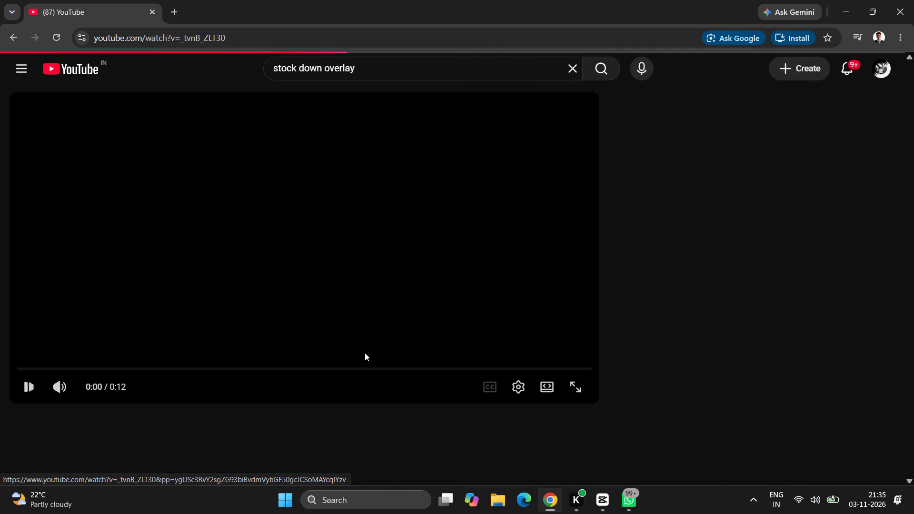
scroll(403, 331, down, 1)
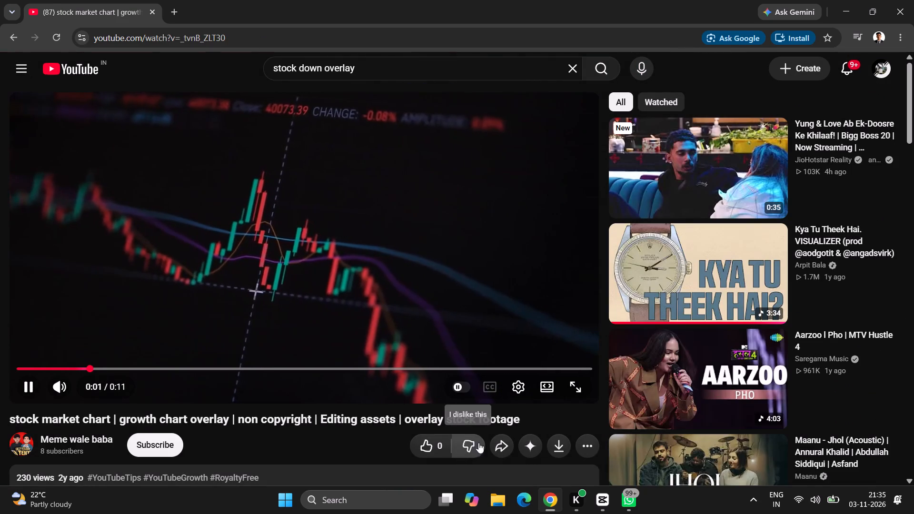
click(500, 440)
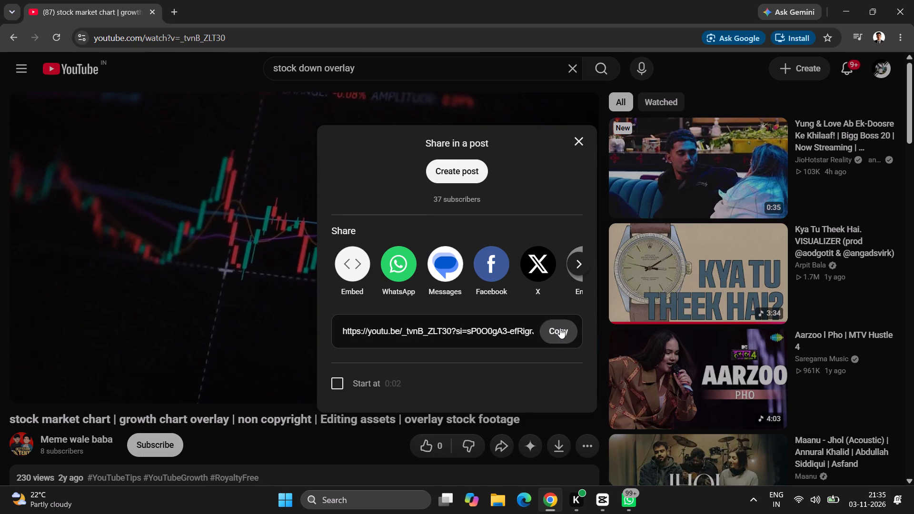
click(560, 328)
click(581, 139)
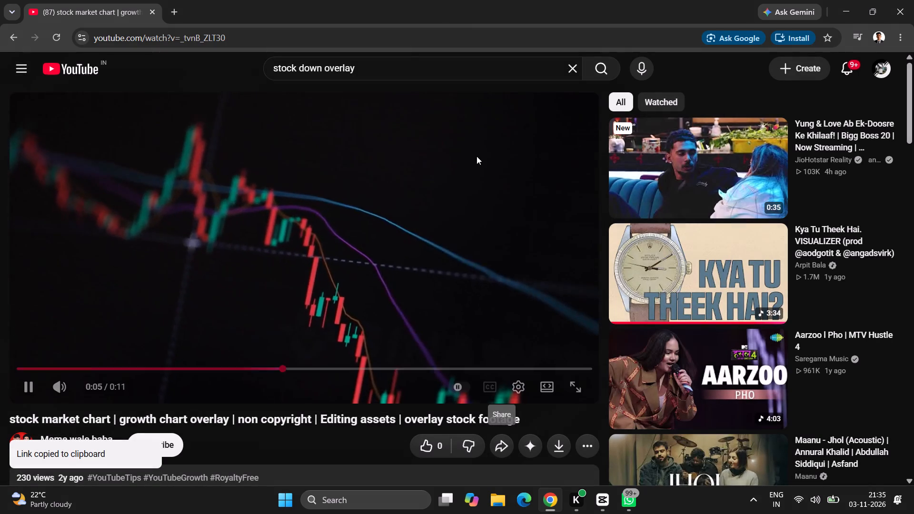
click(467, 164)
Open the VidsSave YouTube downloader in a new tab through a "youtube videos download" search and enter the copied video link.
click(178, 0)
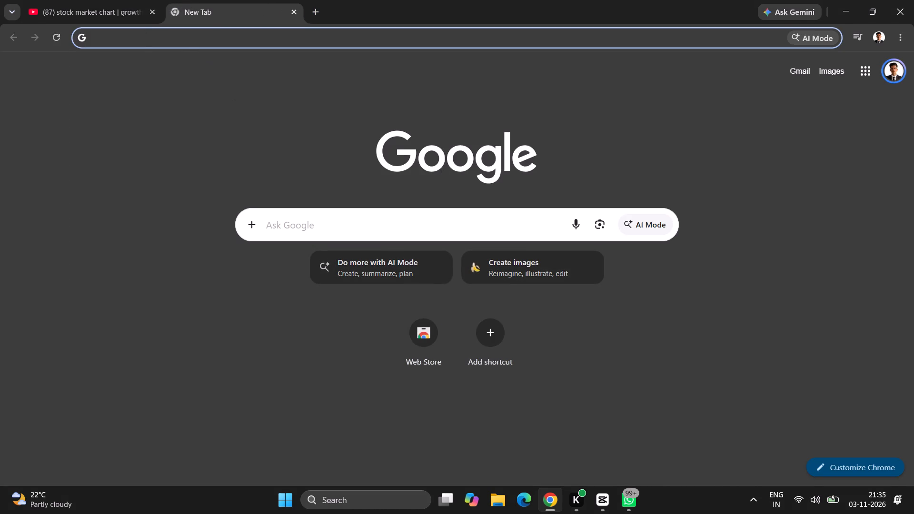
click(385, 224)
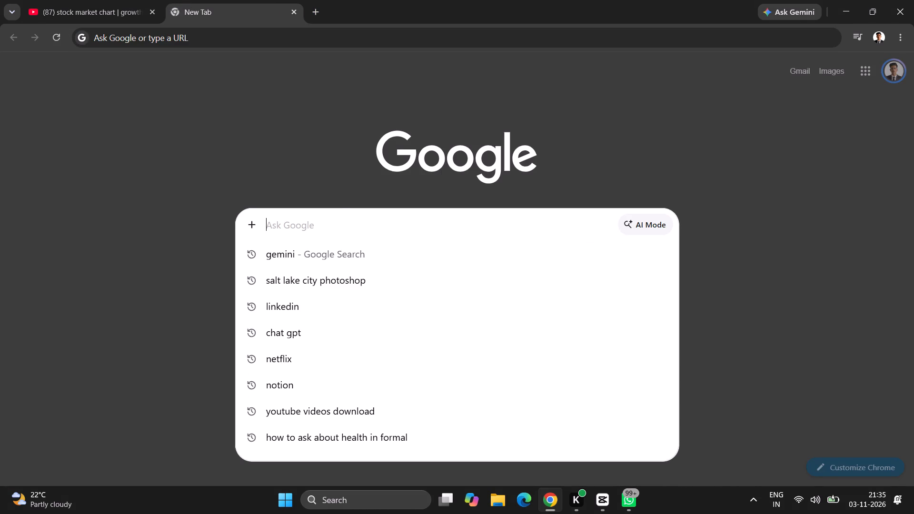
click(359, 411)
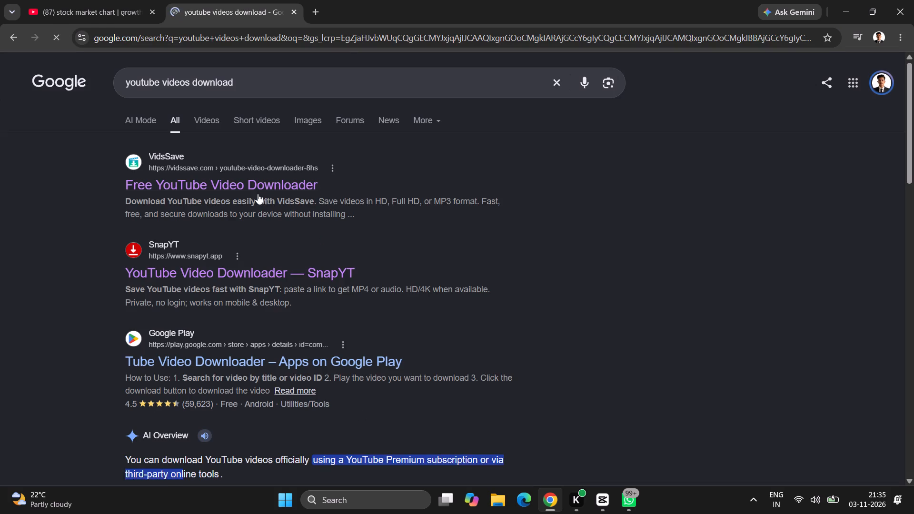
click(254, 181)
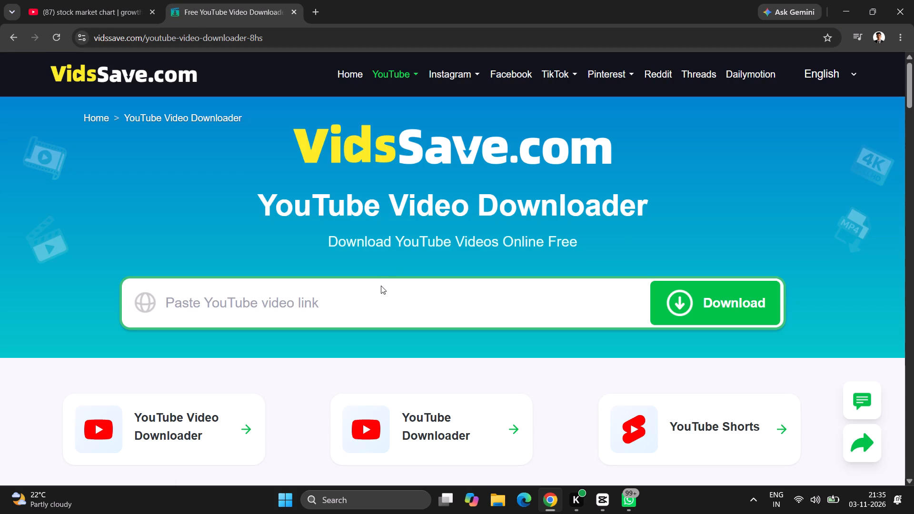
click(381, 286)
click(374, 295)
key(ctrl+v)
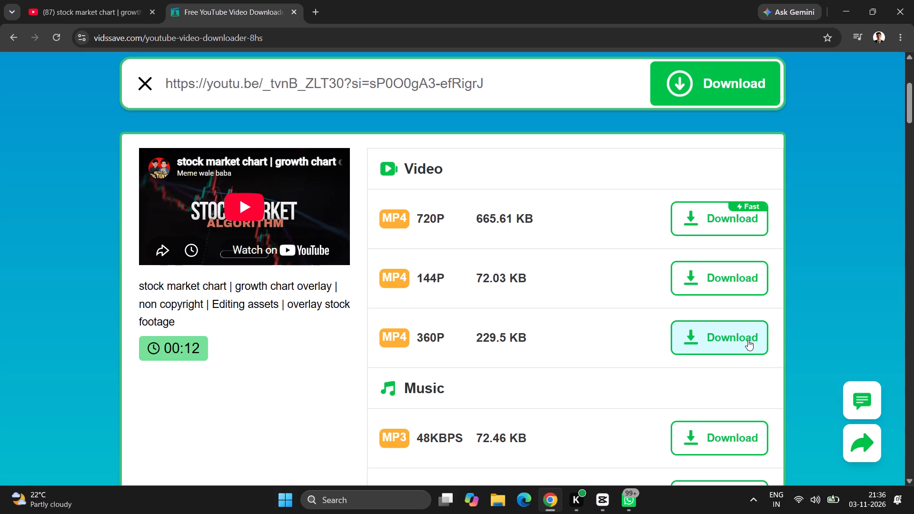
Download the stock chart video as 720P MP4, switch to CapCut and import the downloaded file into the project.
click(742, 225)
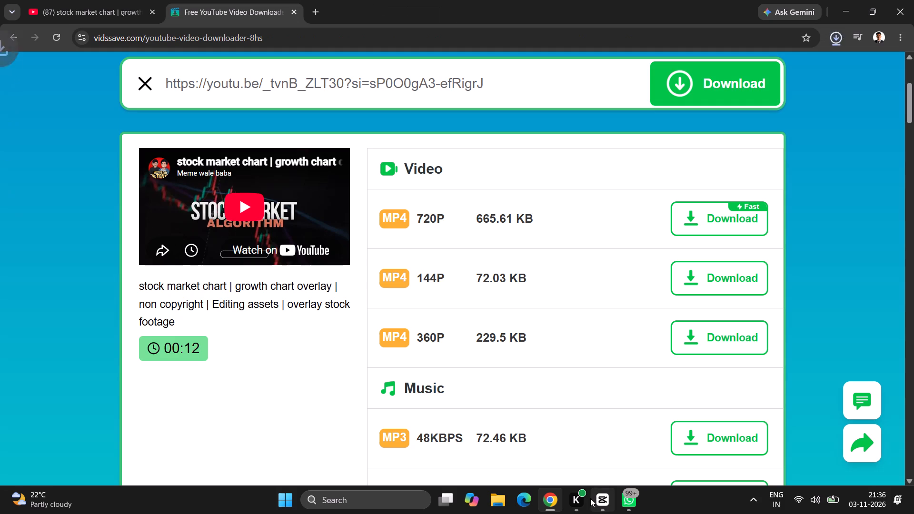
click(590, 498)
key(ctrl+i)
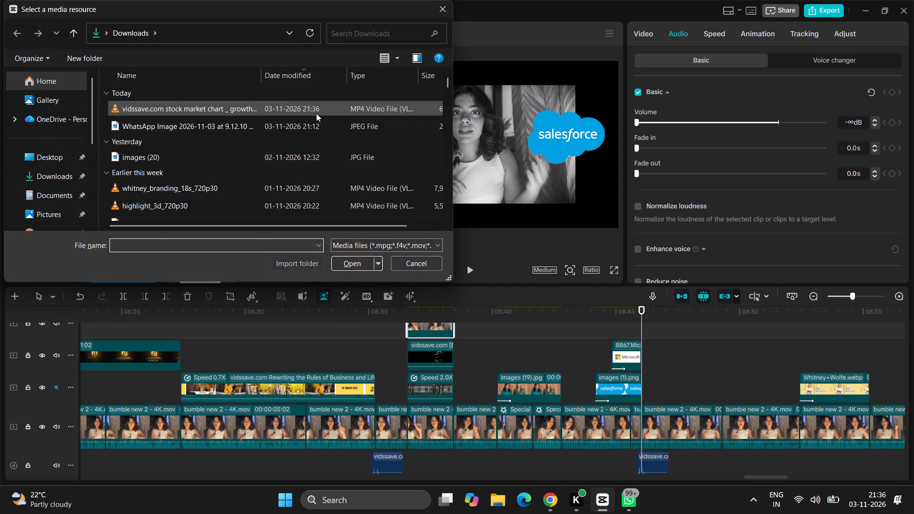
click(316, 113)
click(355, 265)
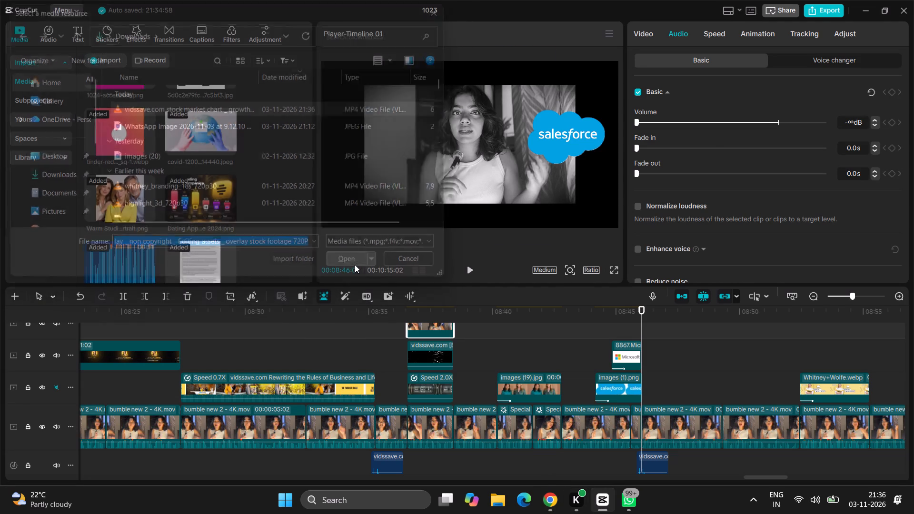
Duplicate the main clip that starts at 08:46:01 and place the copy two tracks above it, right after the Microsoft logo.
click(642, 325)
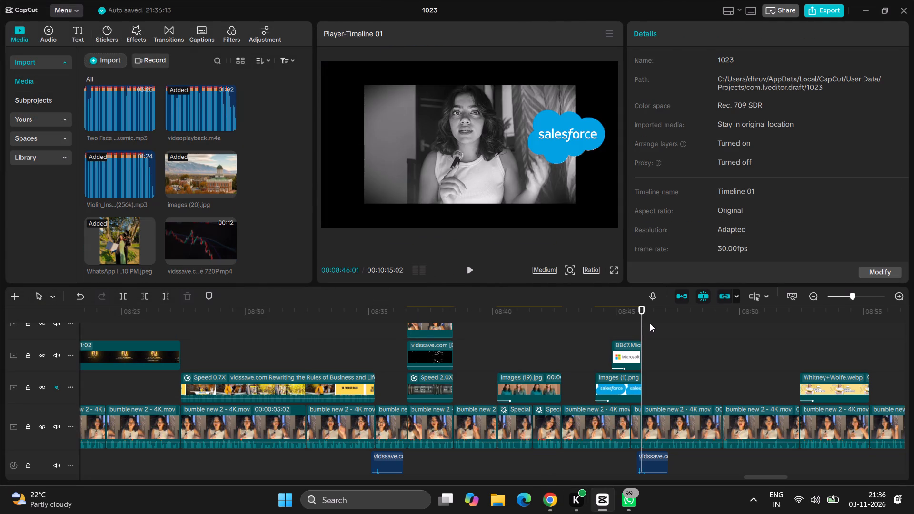
drag(644, 326, 643, 331)
click(621, 393)
key(w)
click(658, 429)
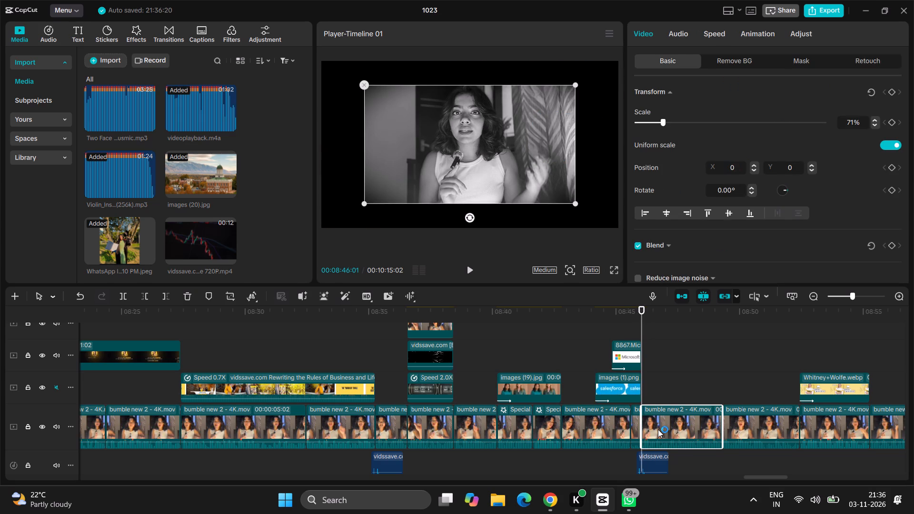
key(ctrl+c)
key(ctrl+v)
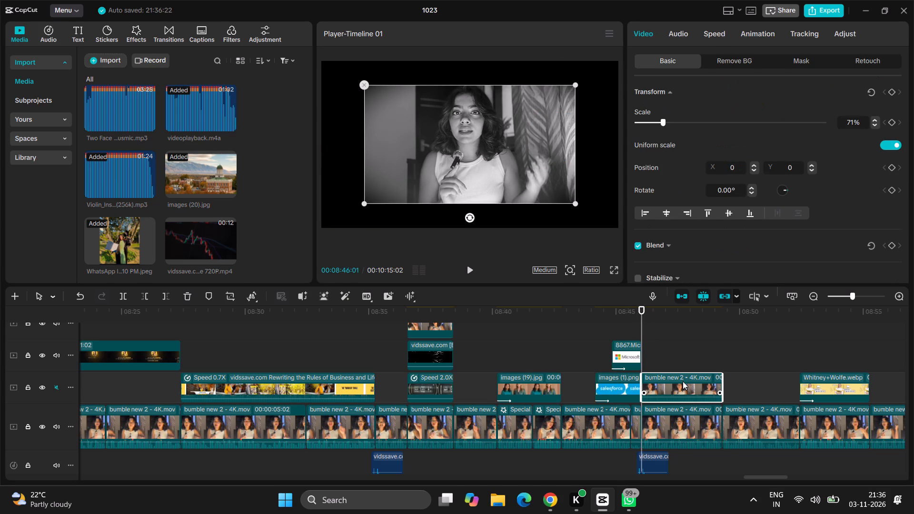
drag(683, 381, 684, 363)
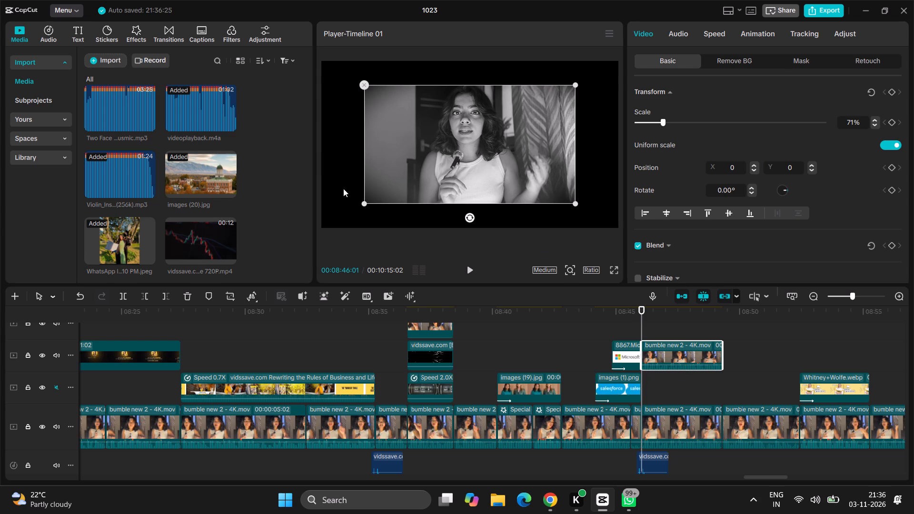
Place the stock chart video at 08:46:01 between the main clip and its copy, and trim it to end with them at 08:49:09.
drag(204, 240, 647, 382)
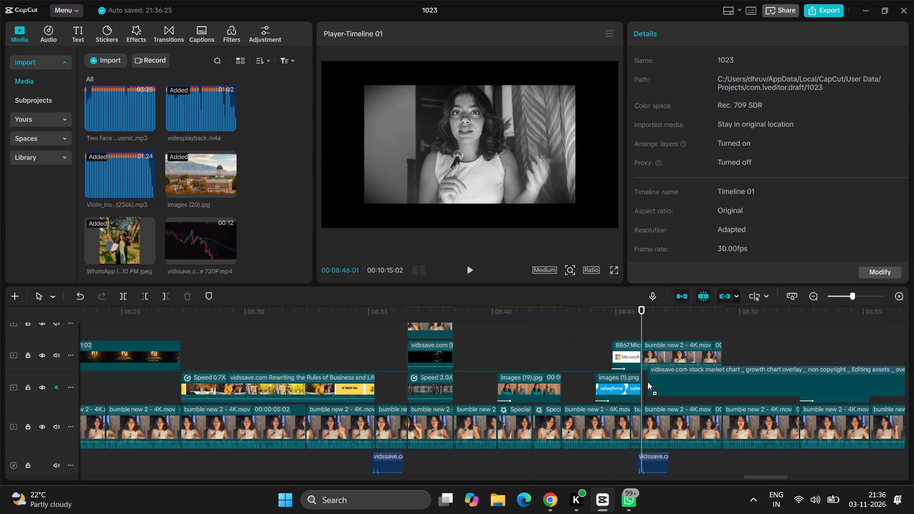
drag(647, 382, 644, 387)
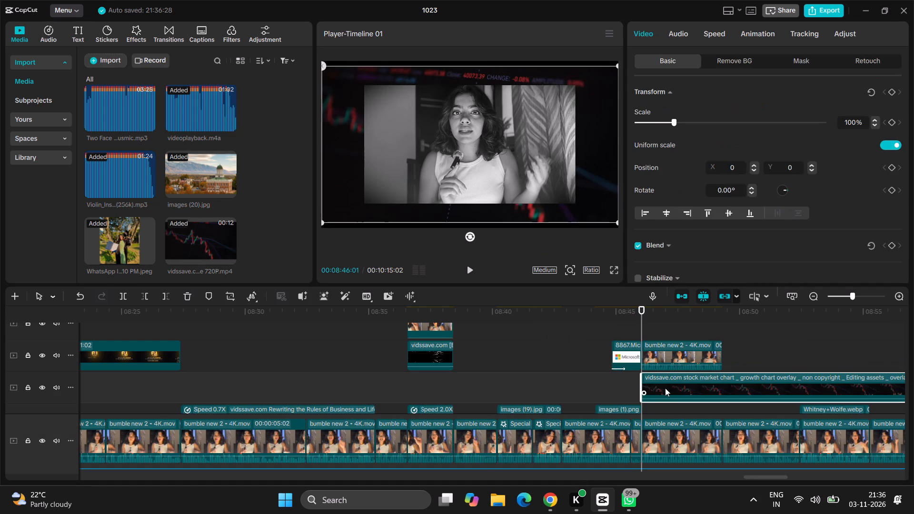
scroll(665, 388, left, 1)
double_click(577, 321)
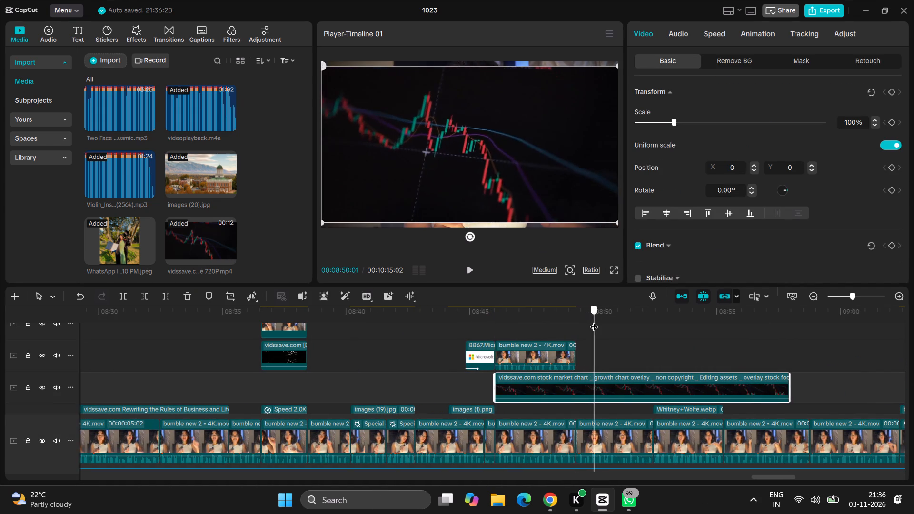
key(w)
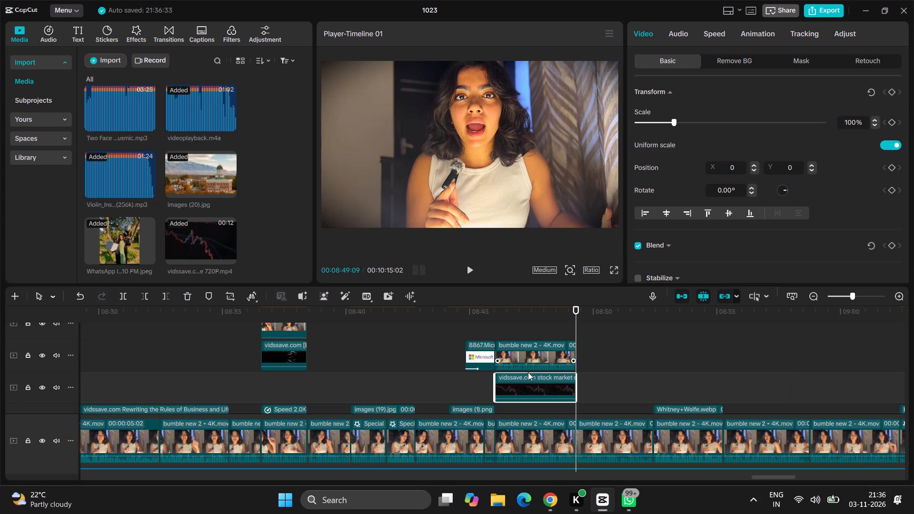
drag(517, 394, 515, 420)
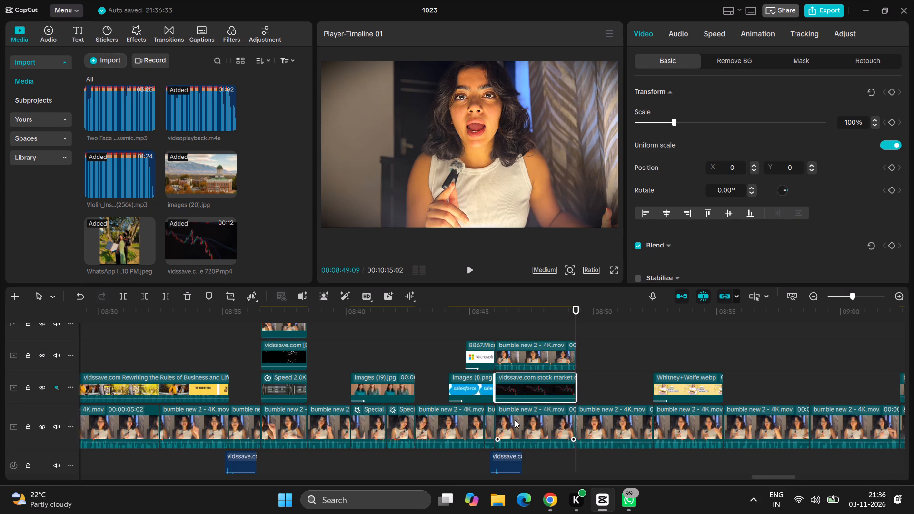
Mask the stock chart clip with a centred rectangle about 919 by 539, slightly larger than the speaker frame, with round corners of 27.
scroll(515, 420, down, 1)
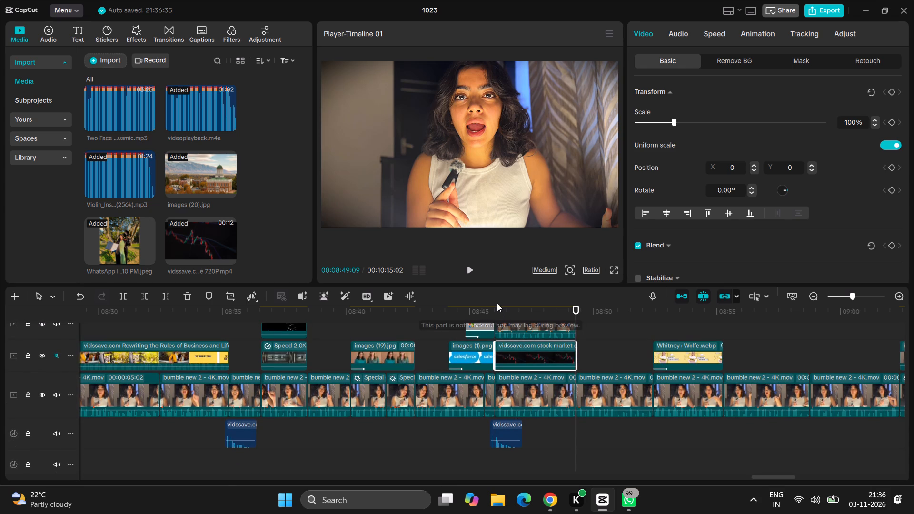
drag(497, 303, 500, 314)
drag(500, 314, 481, 323)
key(space)
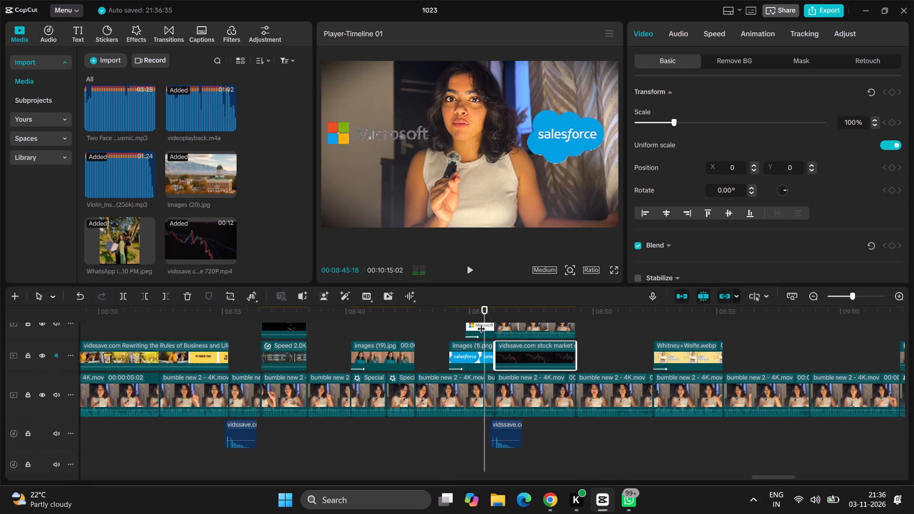
key(space)
key(space)
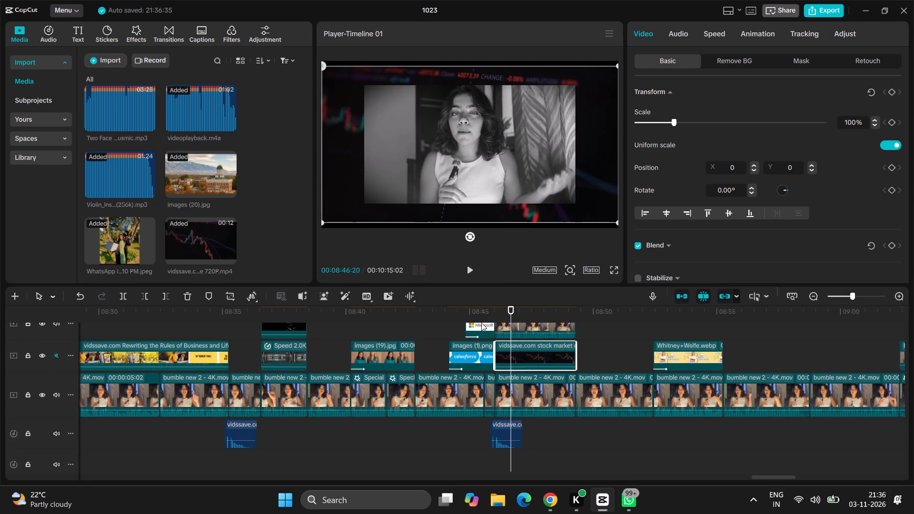
click(805, 61)
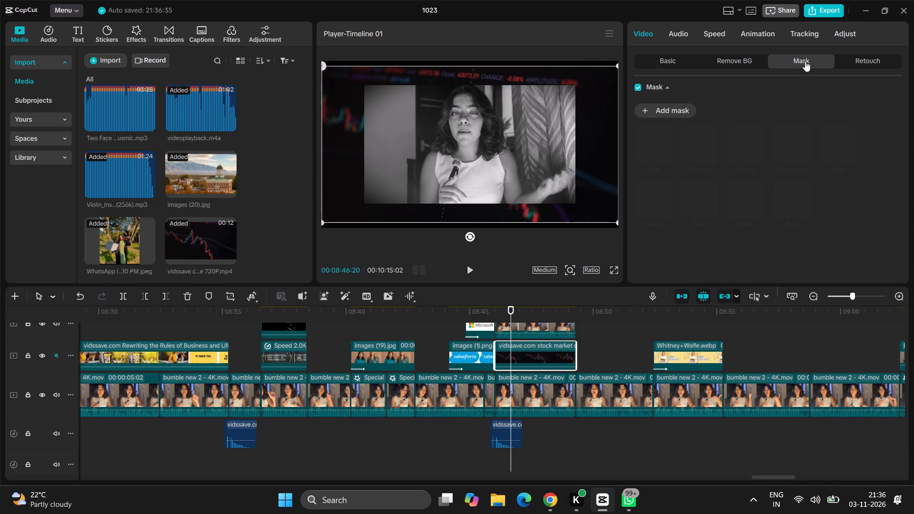
click(668, 108)
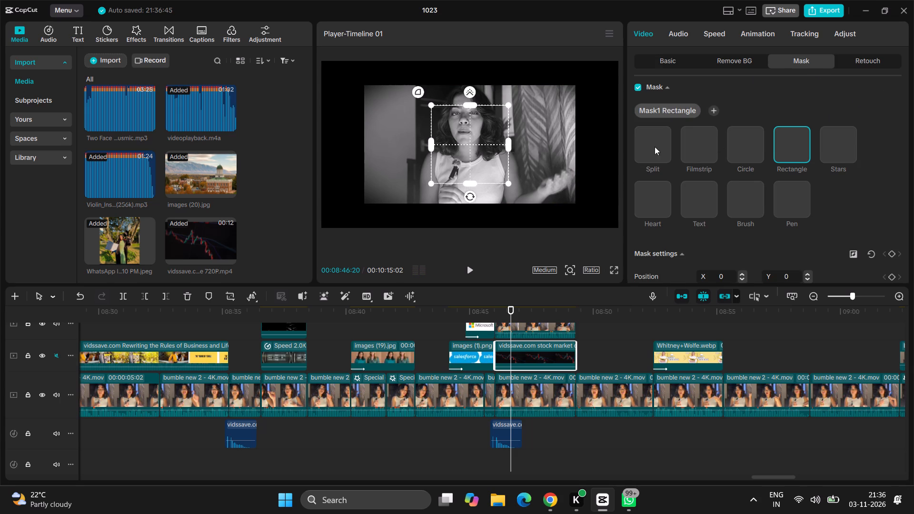
drag(507, 143, 533, 155)
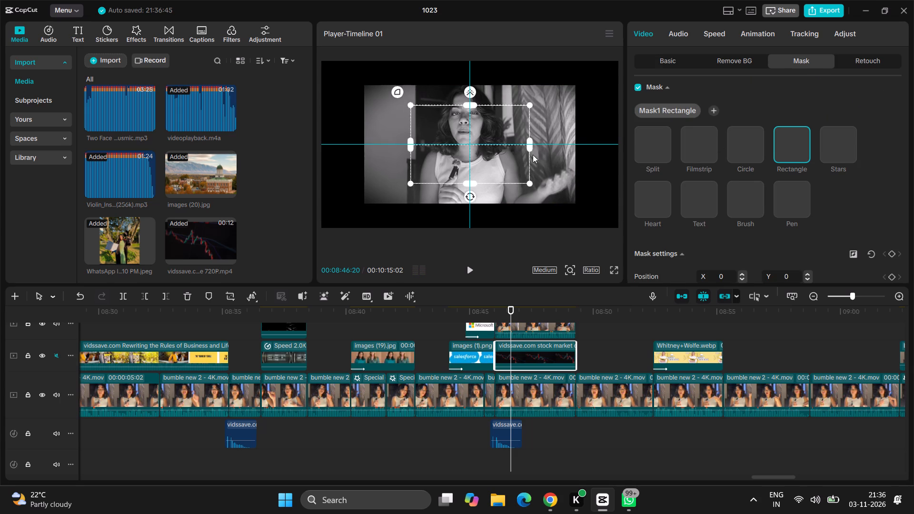
drag(533, 155, 575, 158)
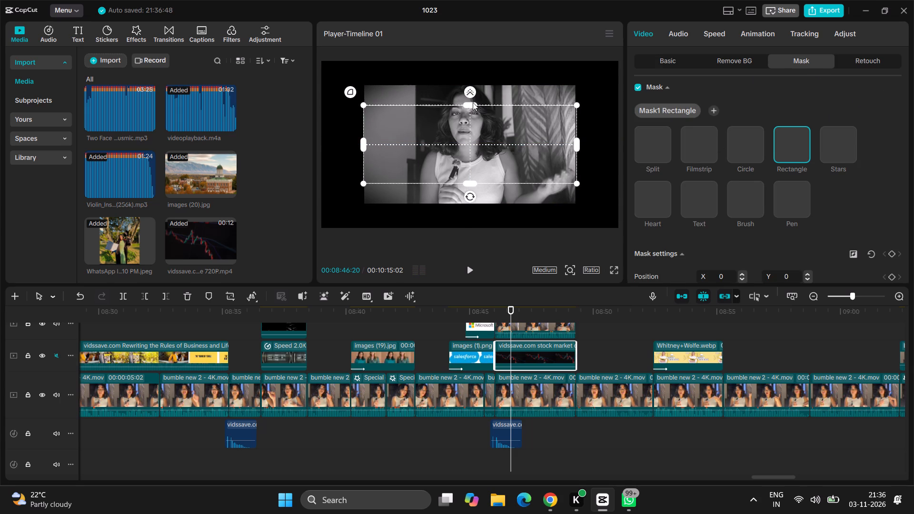
drag(470, 102, 470, 95)
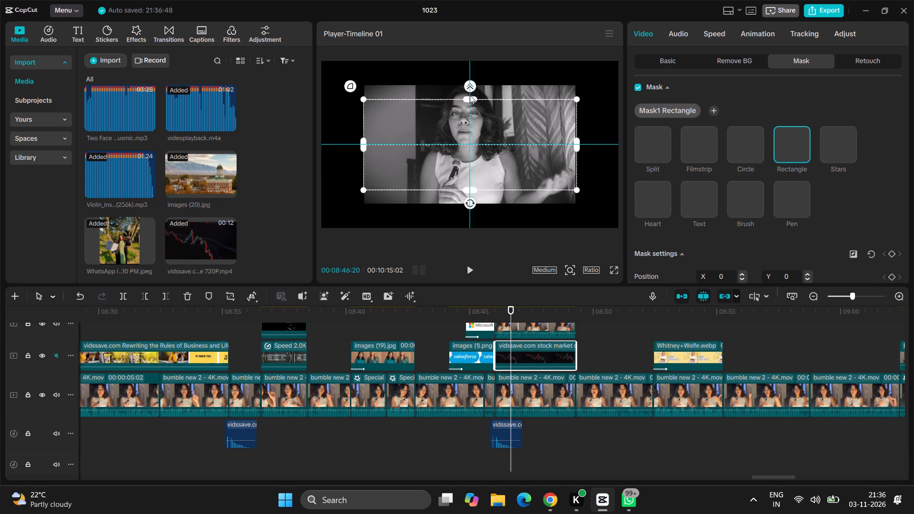
drag(470, 95, 471, 82)
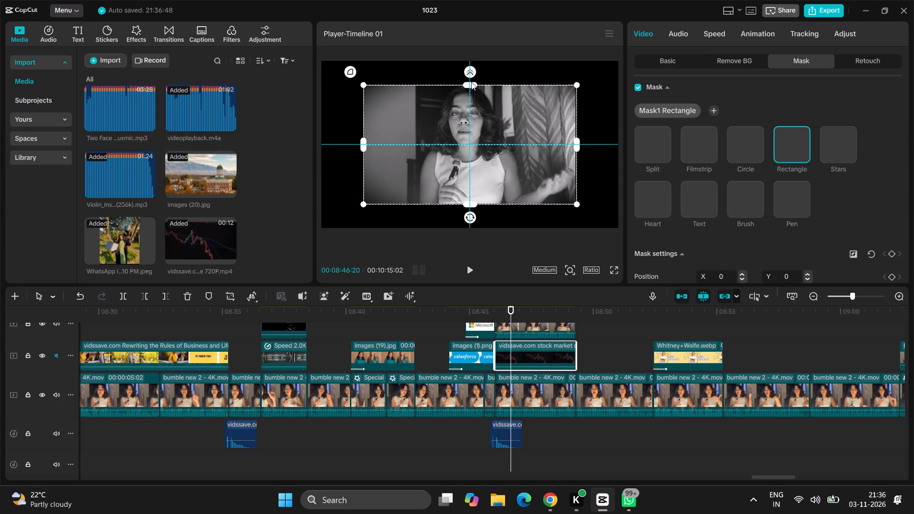
drag(471, 82, 470, 78)
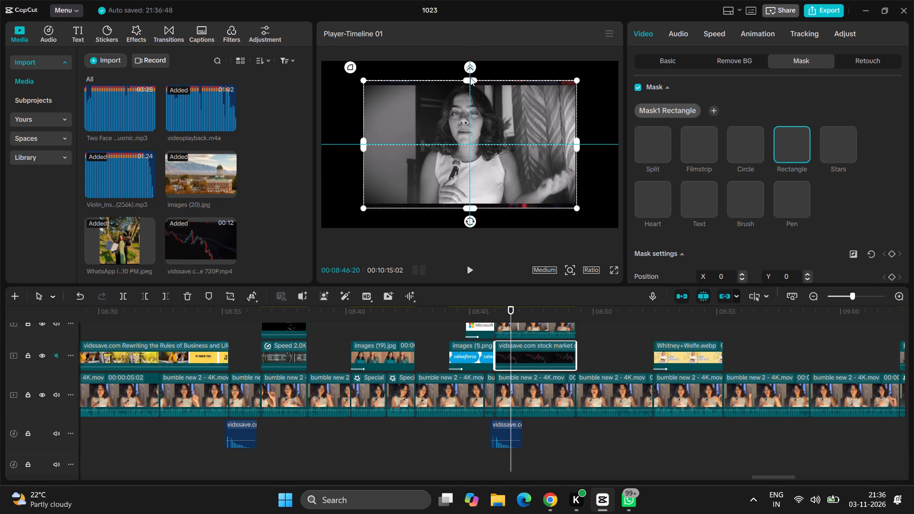
drag(470, 78, 470, 79)
scroll(775, 161, down, 1)
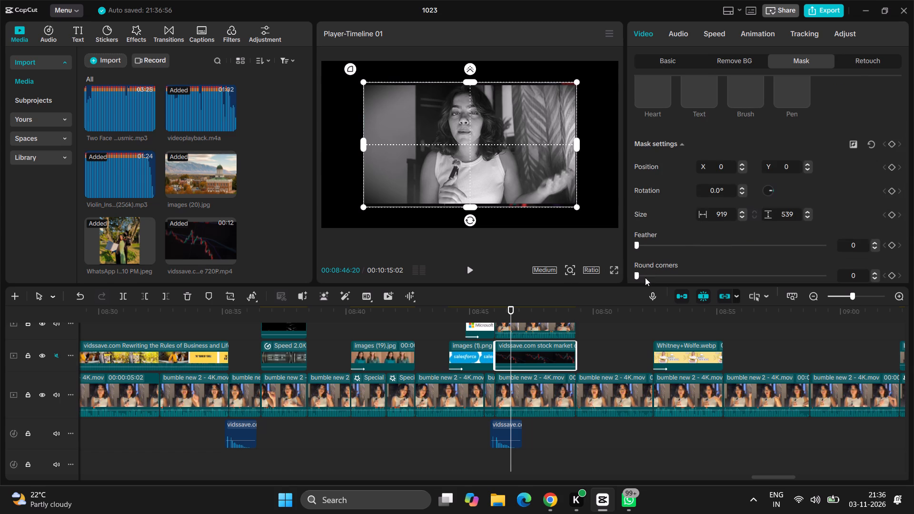
drag(645, 277, 687, 270)
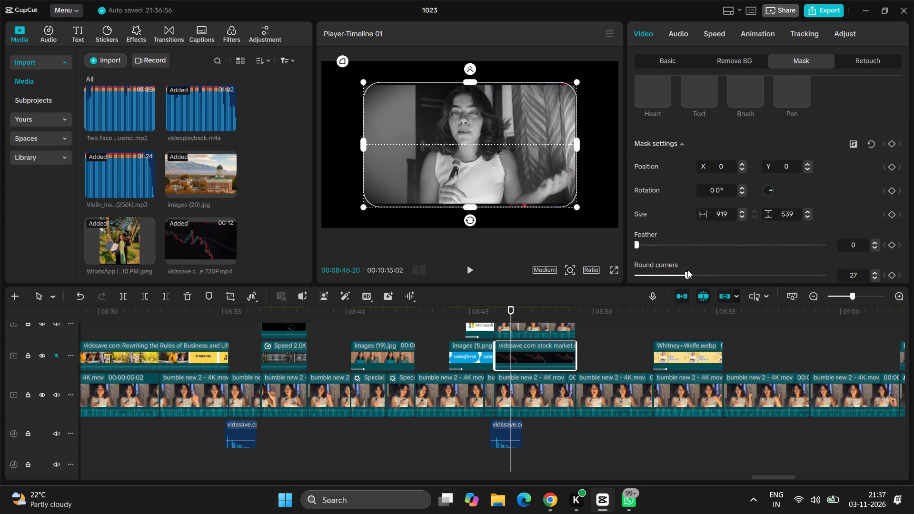
Scale the main clip beneath the stock chart to 33% and play the section to check it.
click(516, 397)
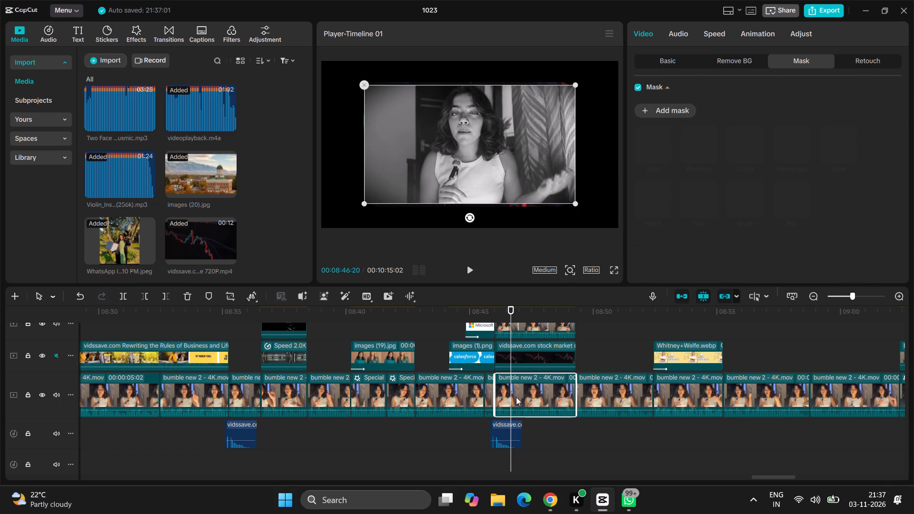
click(670, 60)
click(649, 125)
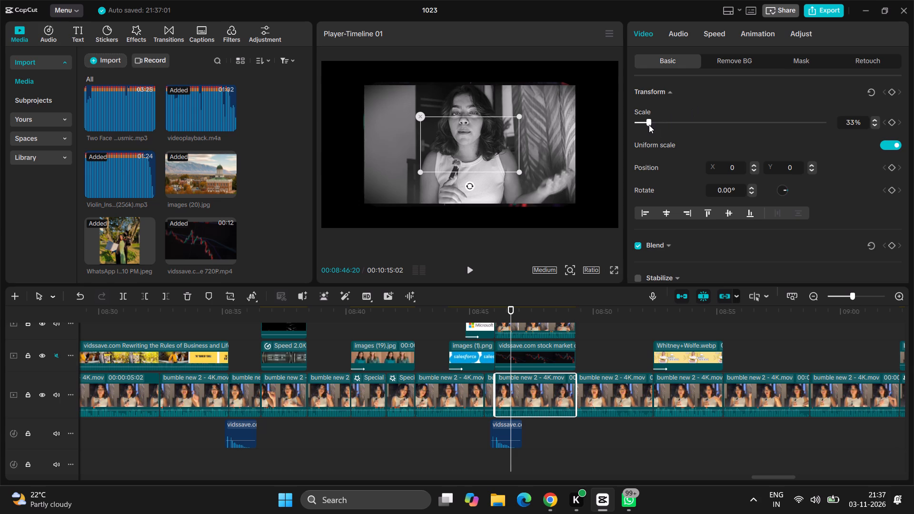
click(483, 307)
key(space)
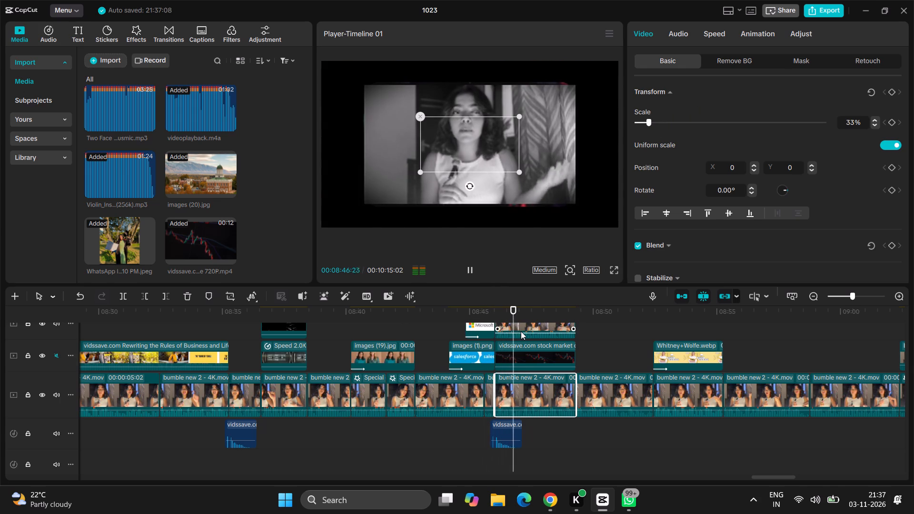
Mute the duplicated speaker clip above the stock chart by lowering its volume to -∞ dB.
click(521, 331)
key(space)
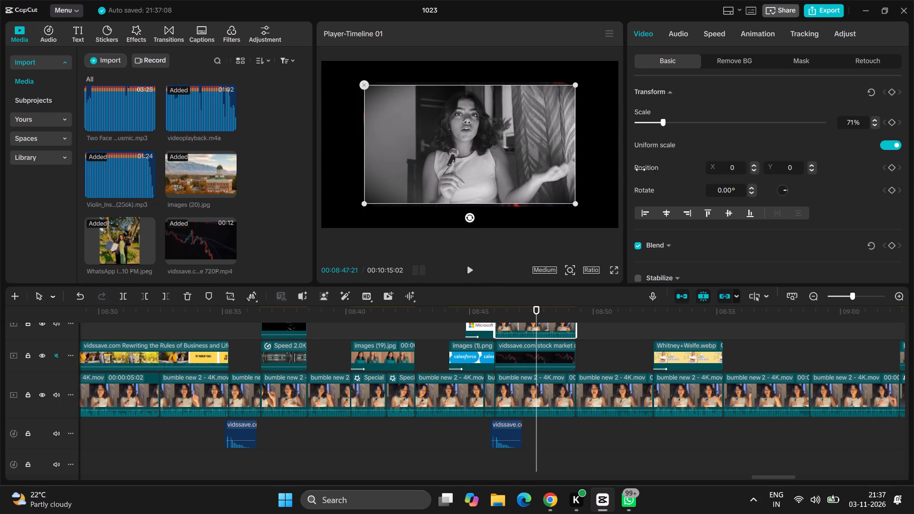
scroll(580, 335, up, 1)
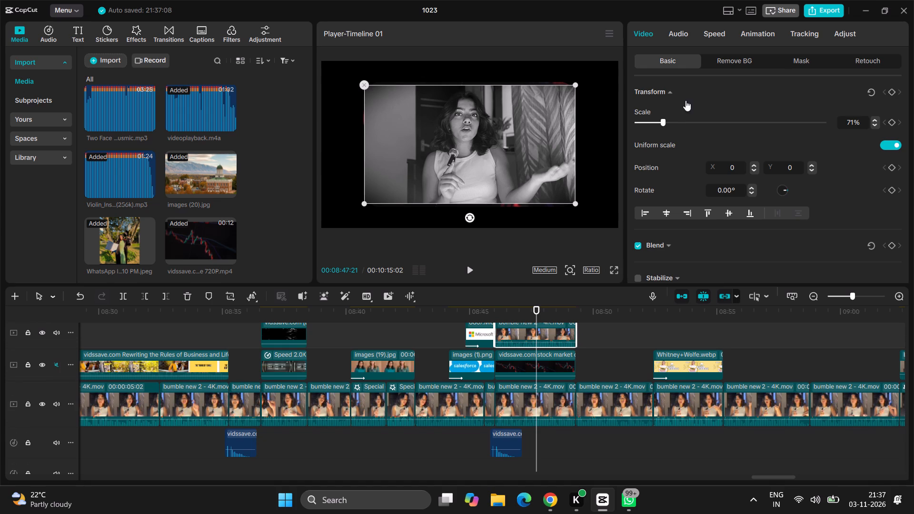
click(679, 36)
drag(725, 121, 559, 123)
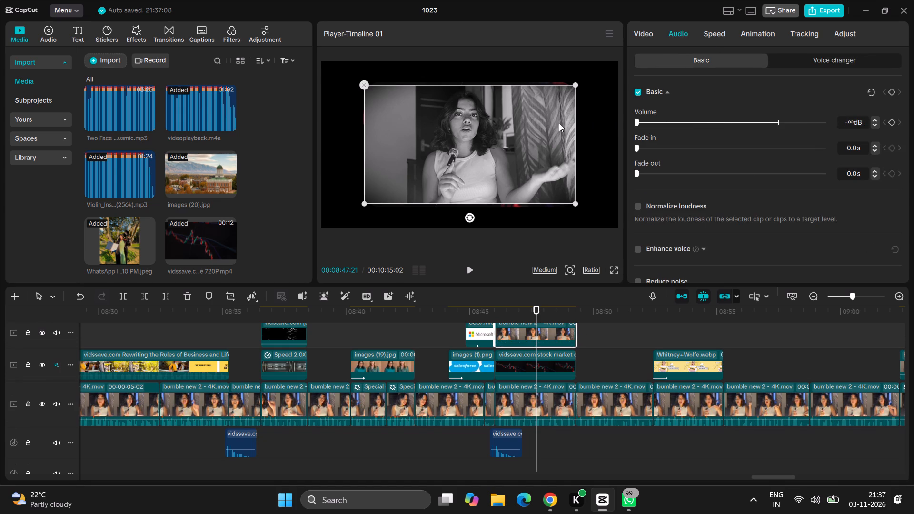
Mask the duplicated speaker clip above the stock chart with a centred rectangle about 3881 by 2151 with round corners of 18.
click(647, 28)
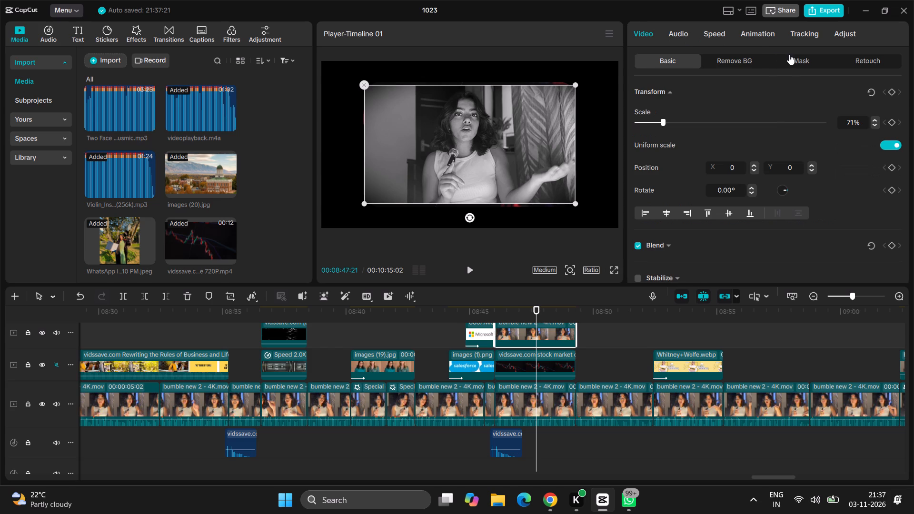
click(795, 57)
click(663, 105)
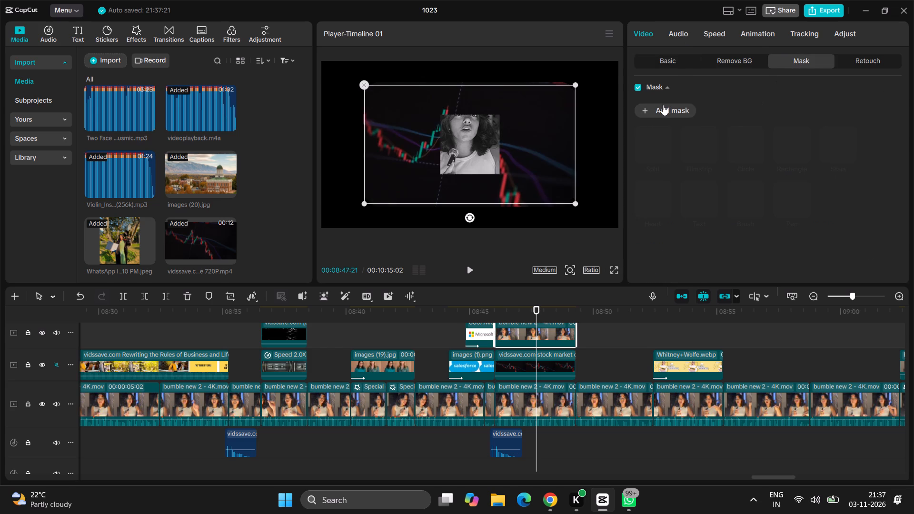
click(497, 143)
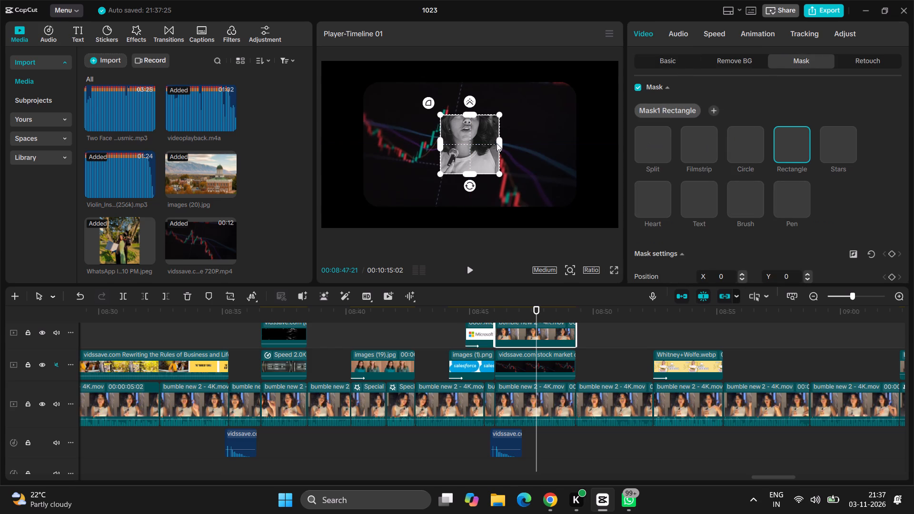
drag(498, 143, 581, 145)
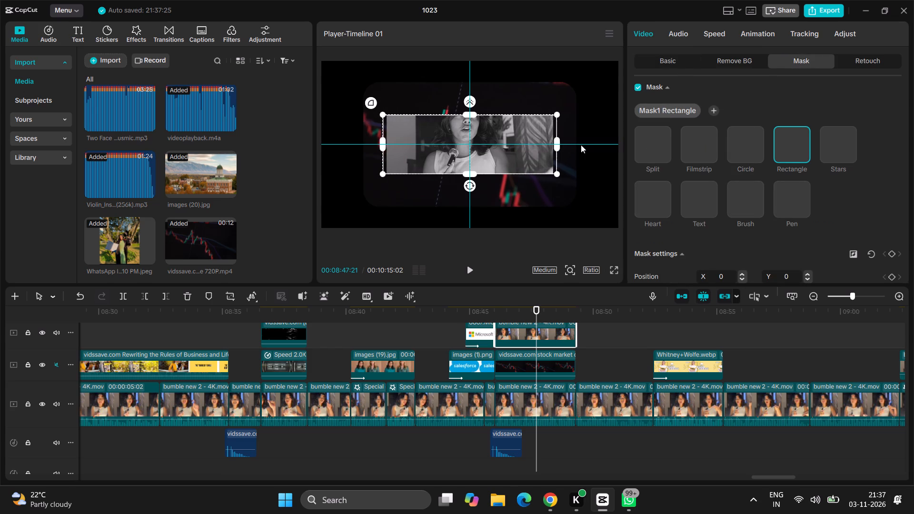
drag(581, 145, 607, 149)
drag(465, 112, 465, 112)
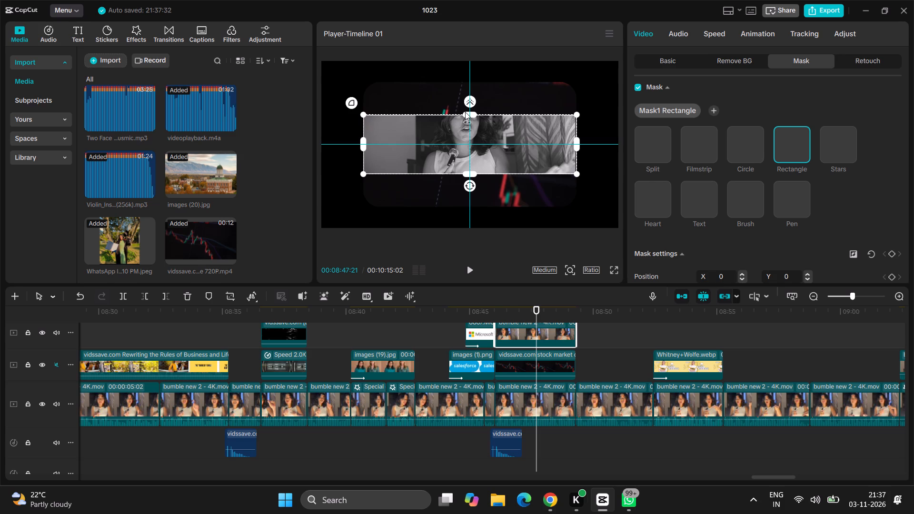
drag(465, 112, 469, 64)
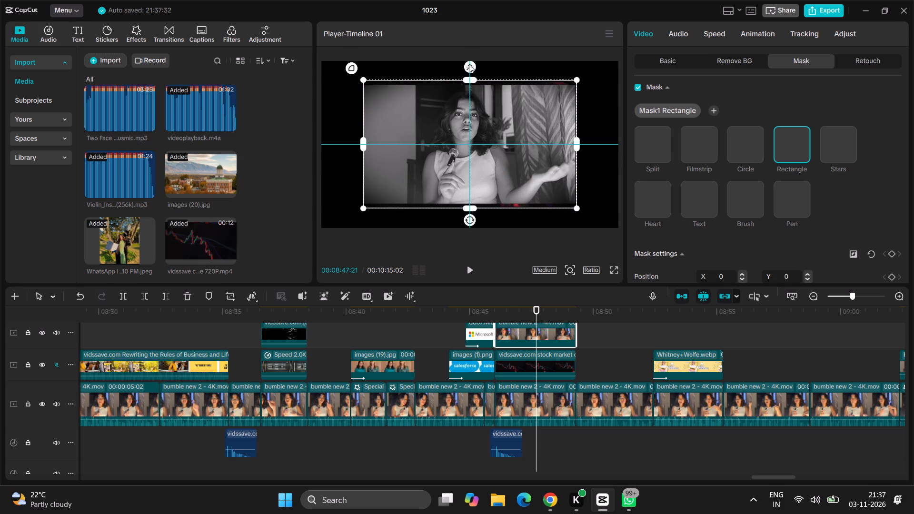
drag(469, 64, 469, 71)
scroll(700, 128, down, 1)
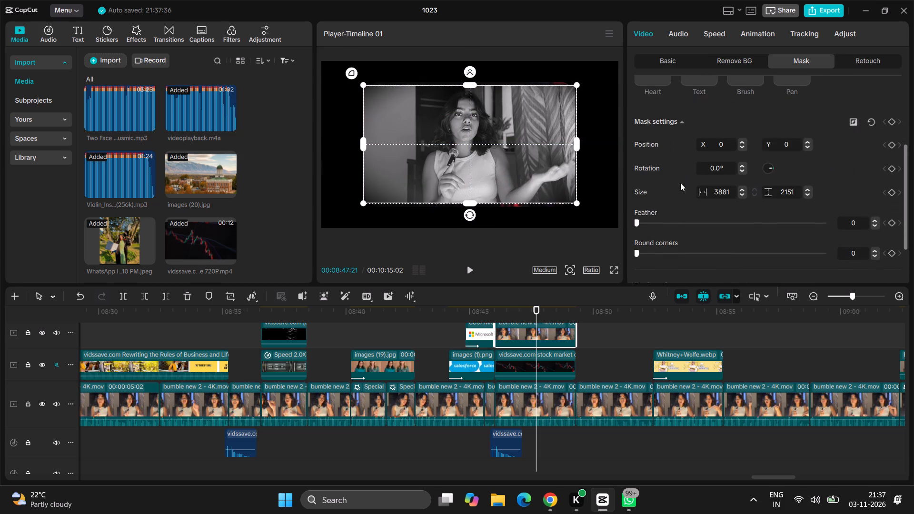
drag(659, 254, 670, 254)
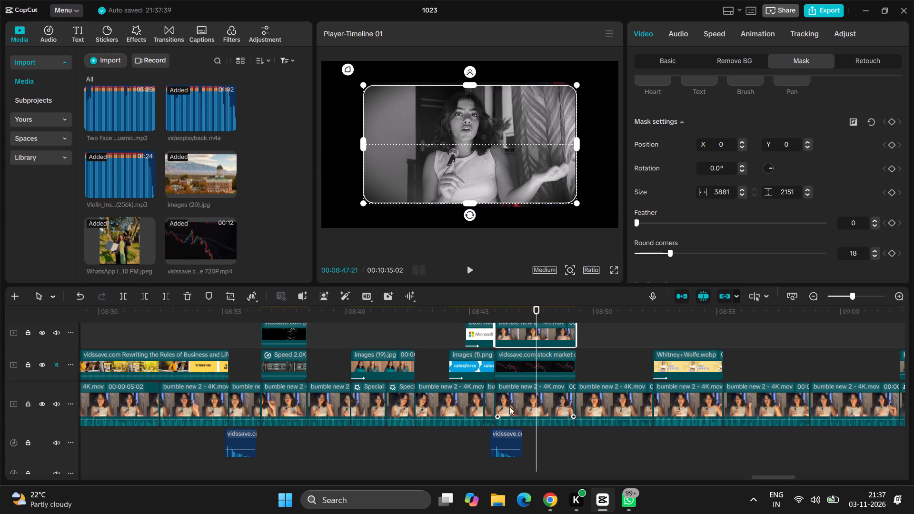
Remove the rectangle mask from the stock chart clip and play the section to check it.
click(532, 364)
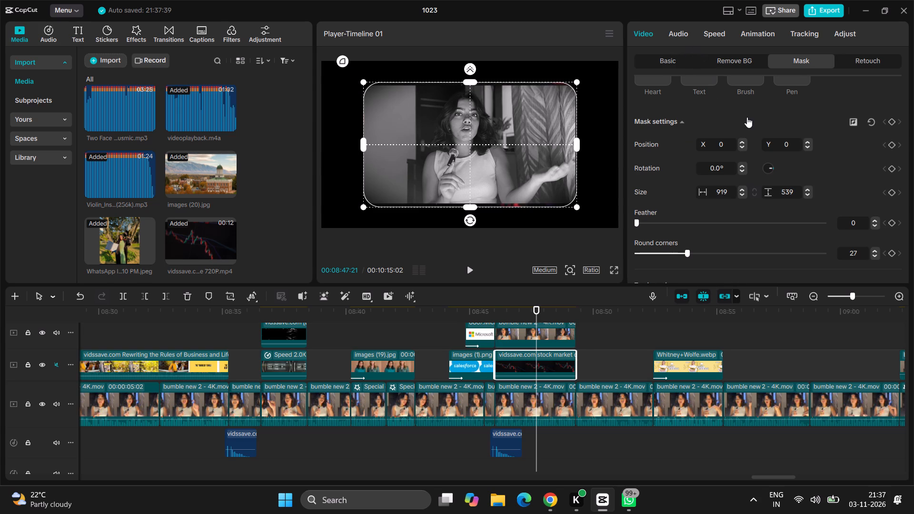
scroll(747, 117, up, 3)
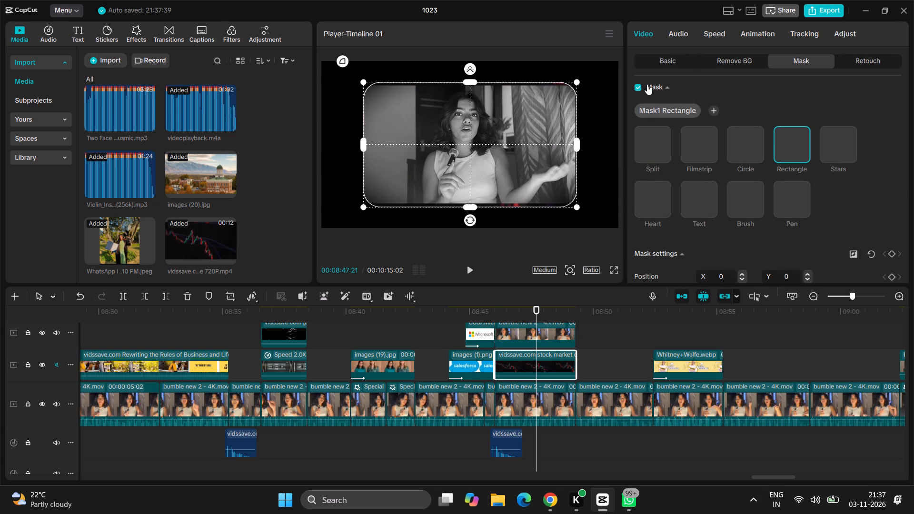
click(696, 106)
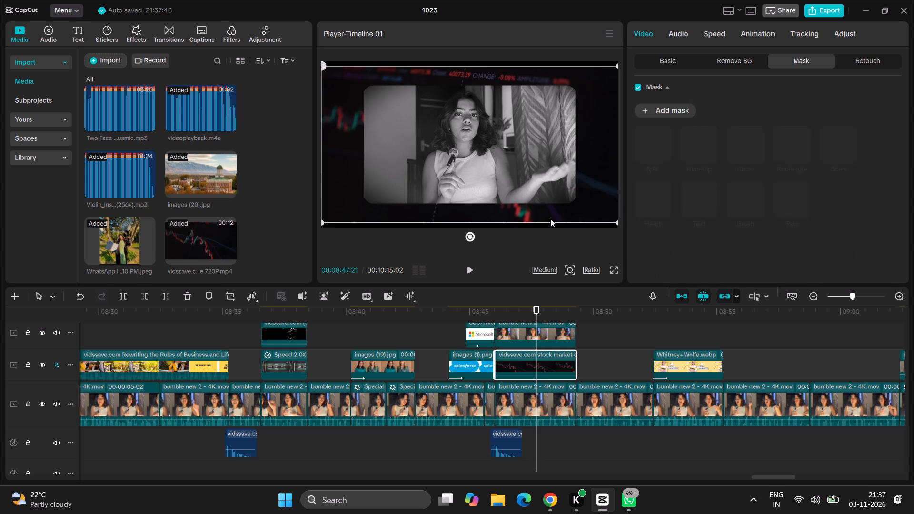
key(space)
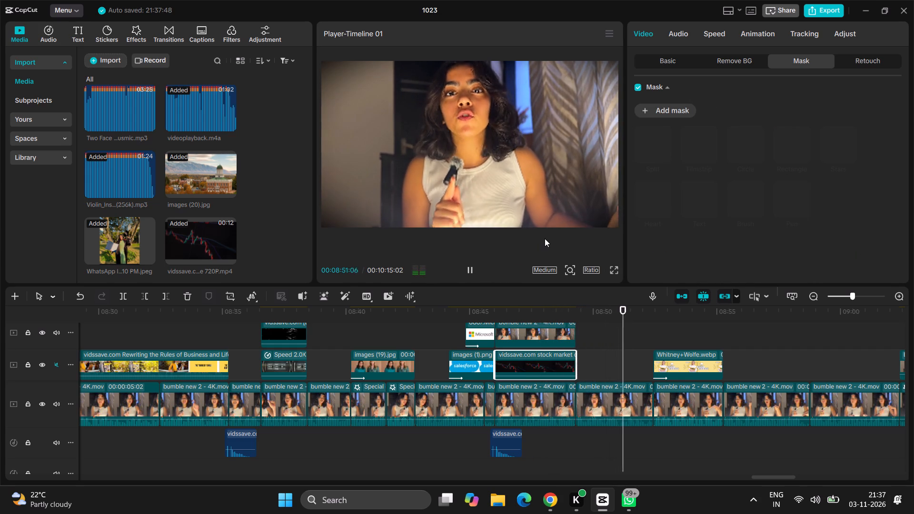
key(space)
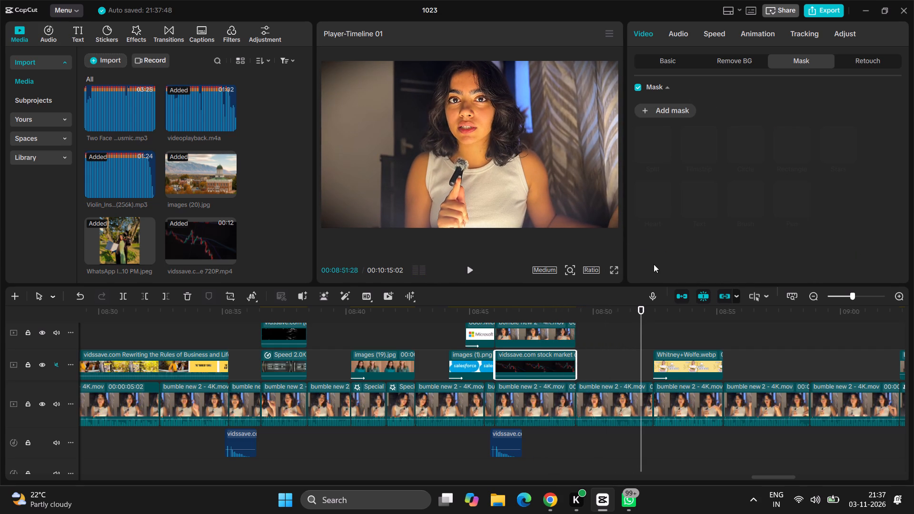
Preview the Bumble welcome picture images (19).jpg in the project media, and search Google Images in Chrome for Lidiane Jones.
drag(639, 313, 601, 326)
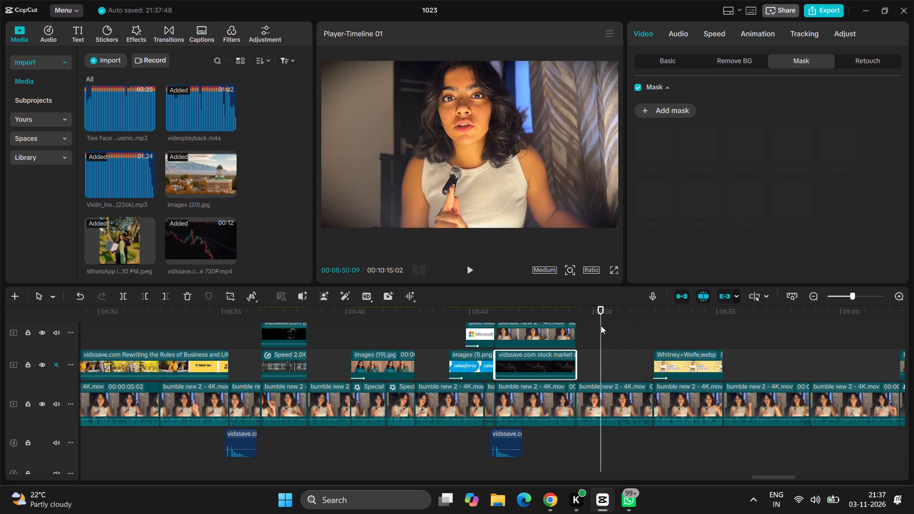
scroll(242, 229, down, 3)
scroll(242, 229, up, 1)
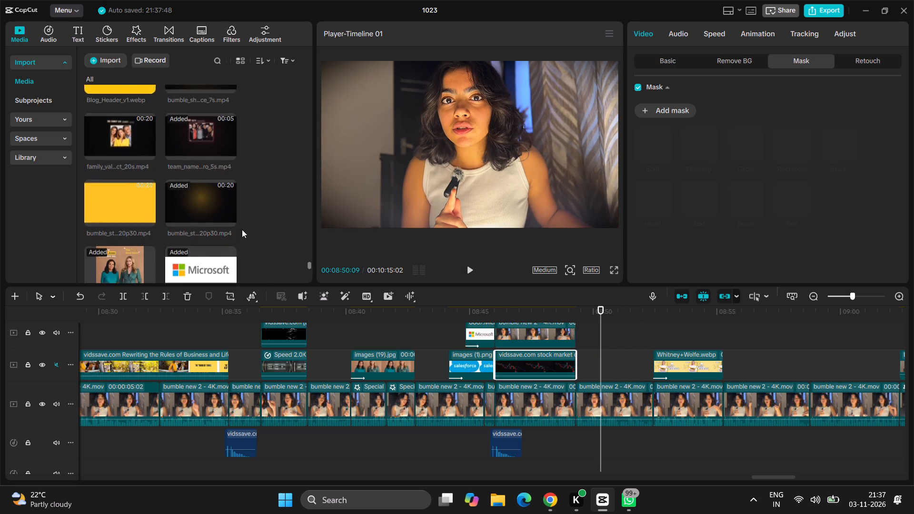
scroll(242, 229, up, 1)
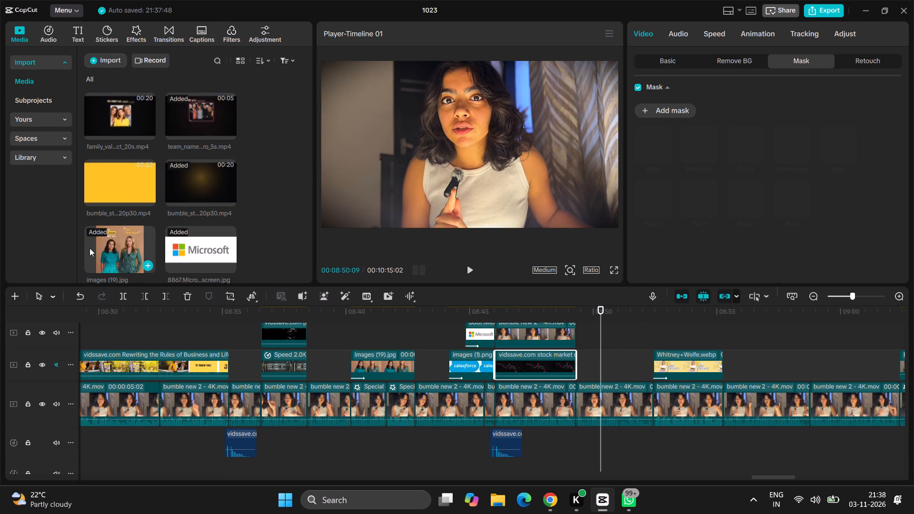
click(89, 248)
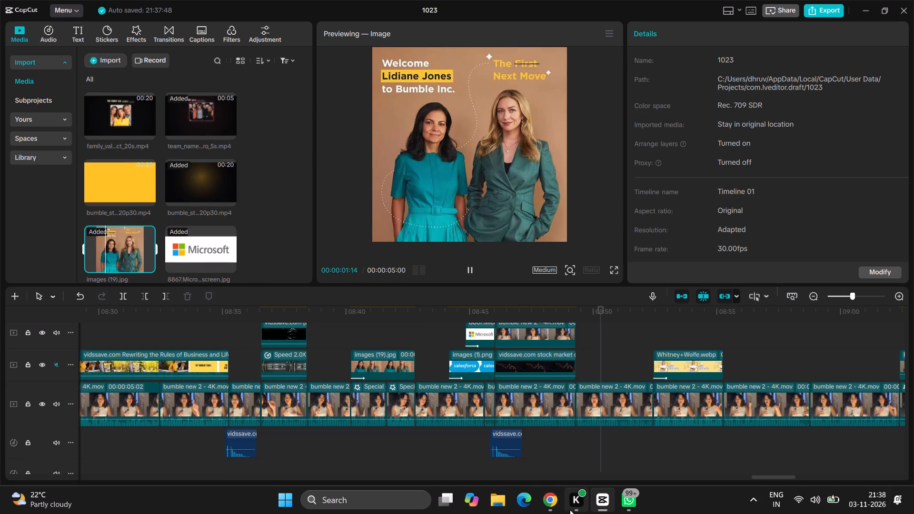
click(547, 497)
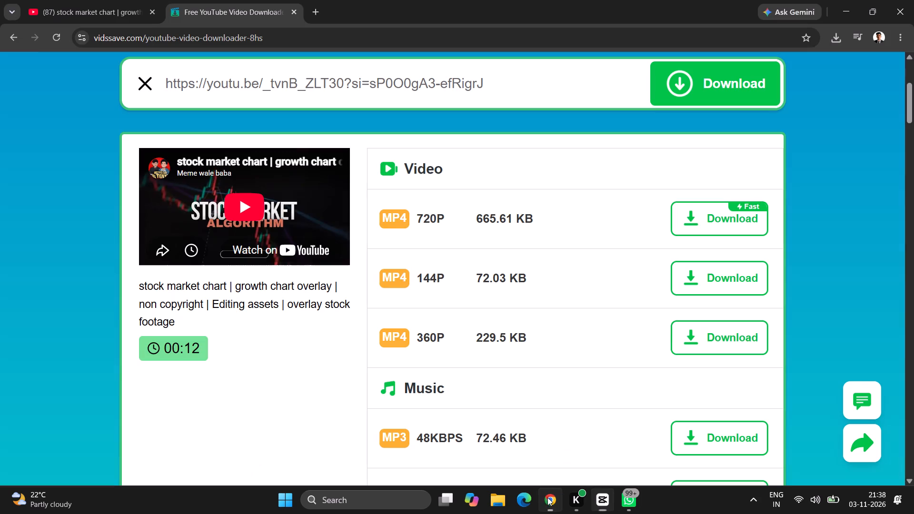
click(314, 8)
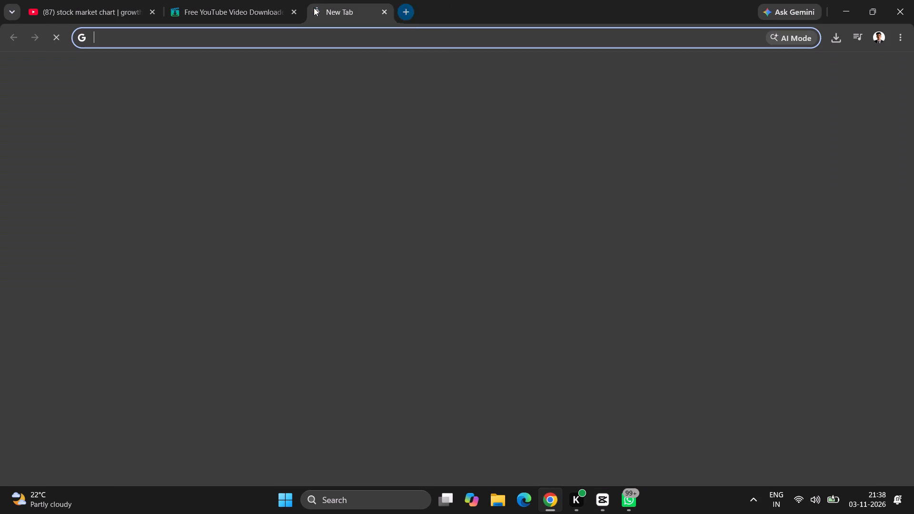
click(436, 218)
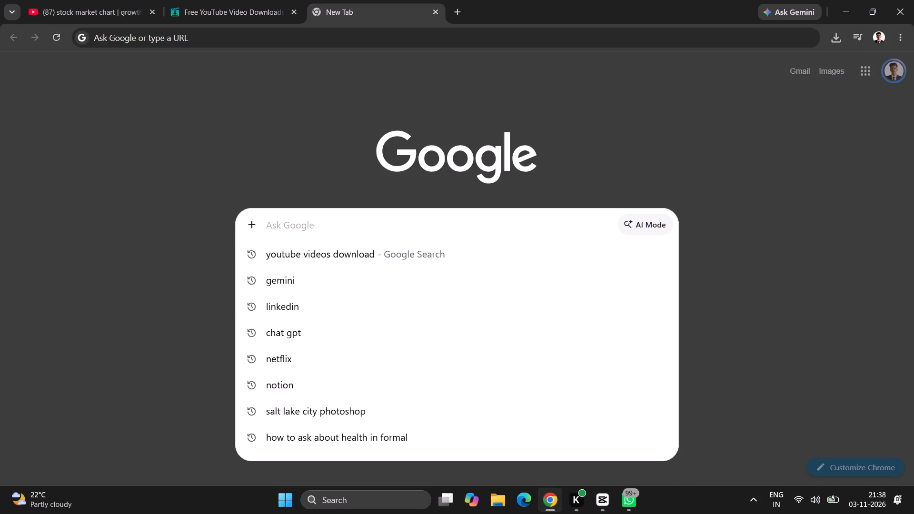
text(Li)
text(dian)
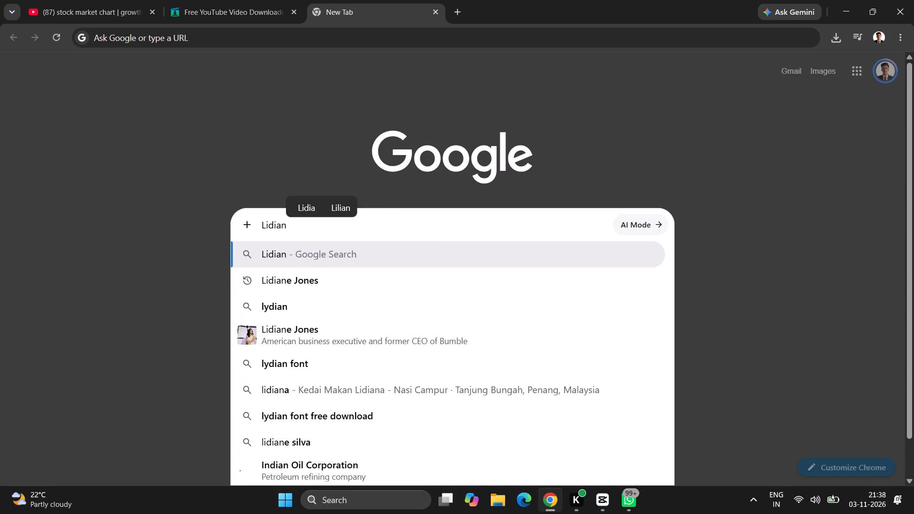
click(447, 272)
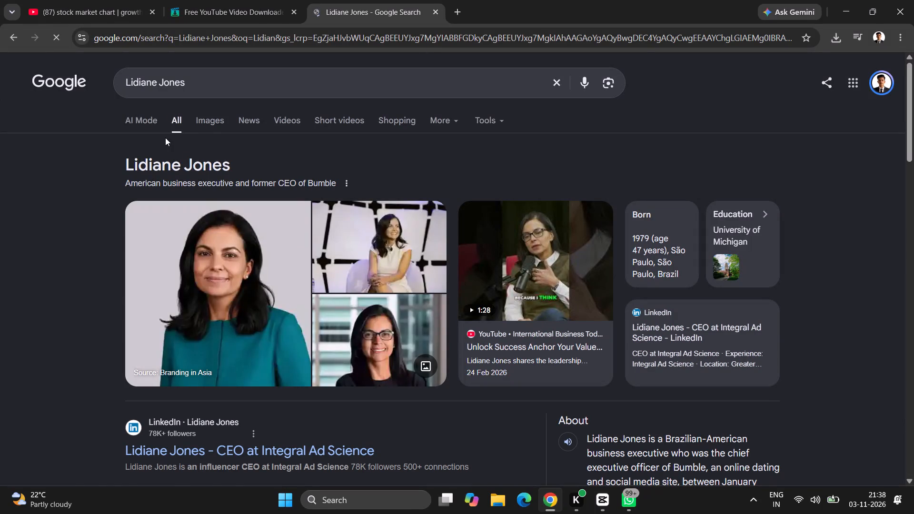
click(210, 122)
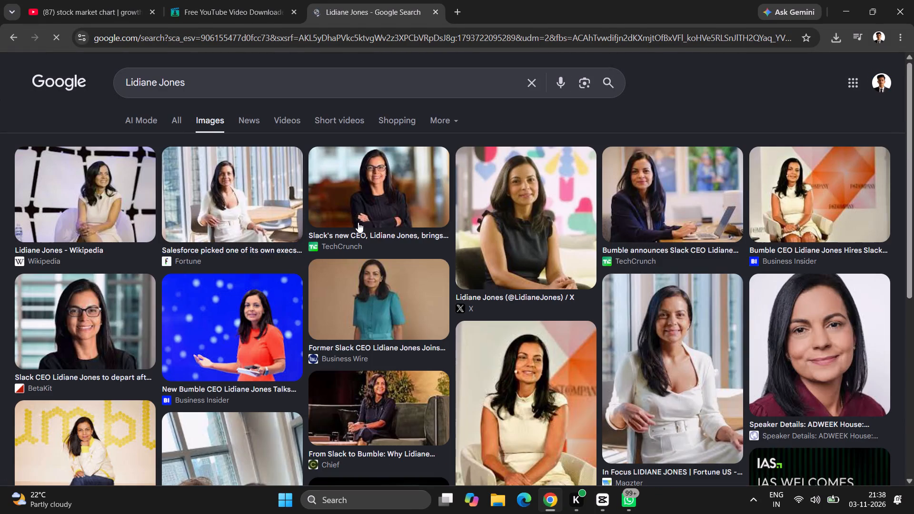
Save the black-and-white Bloomberg Línea portrait of Lidiane Jones to the Downloads folder as a JPEG.
click(87, 306)
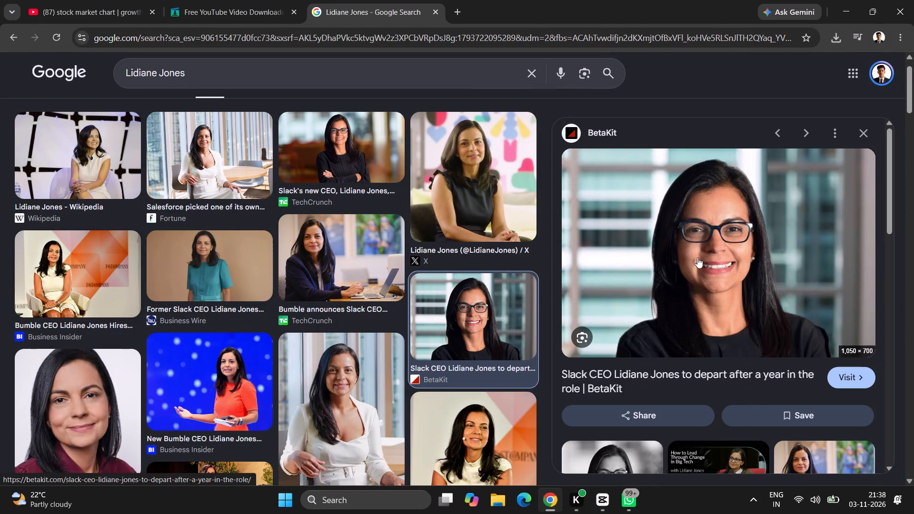
right_click(697, 257)
scroll(611, 391, down, 1)
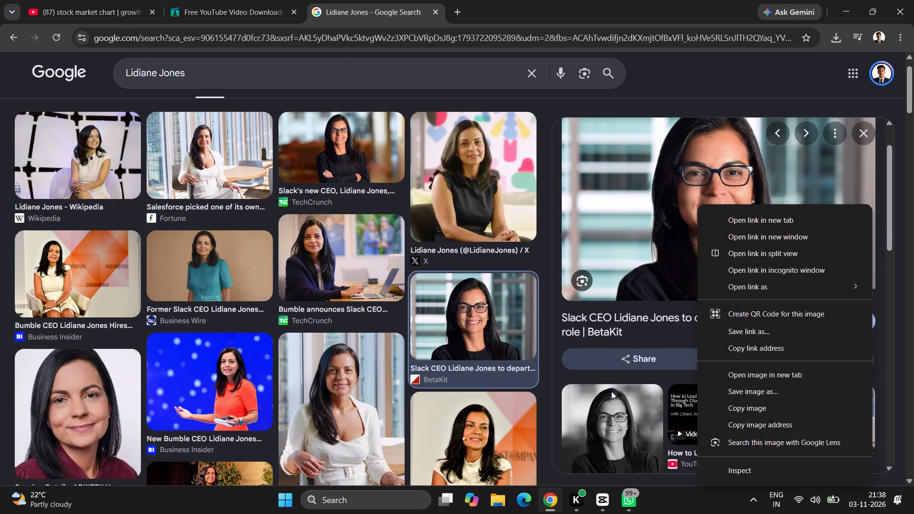
scroll(611, 391, down, 2)
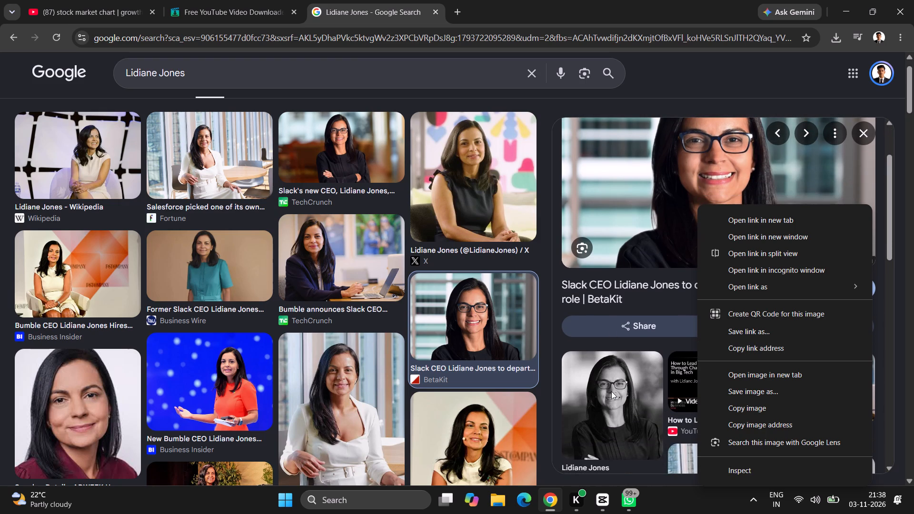
click(611, 391)
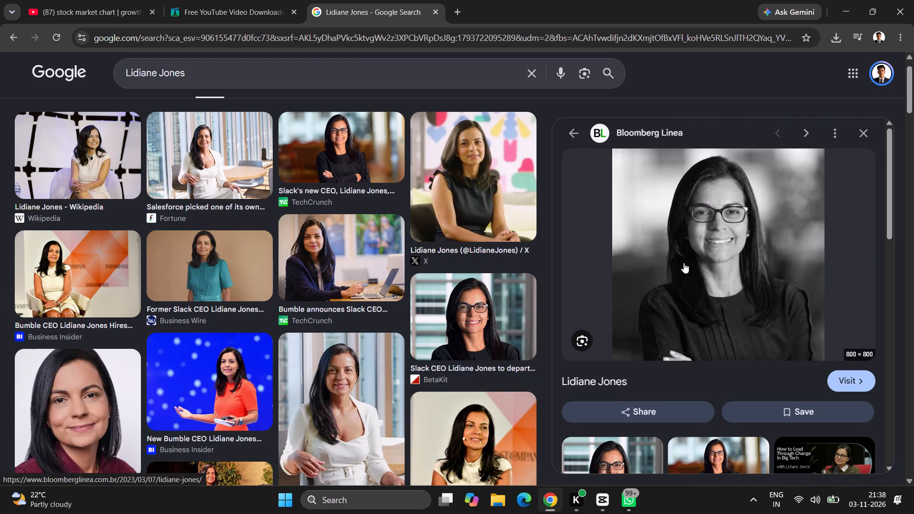
right_click(712, 249)
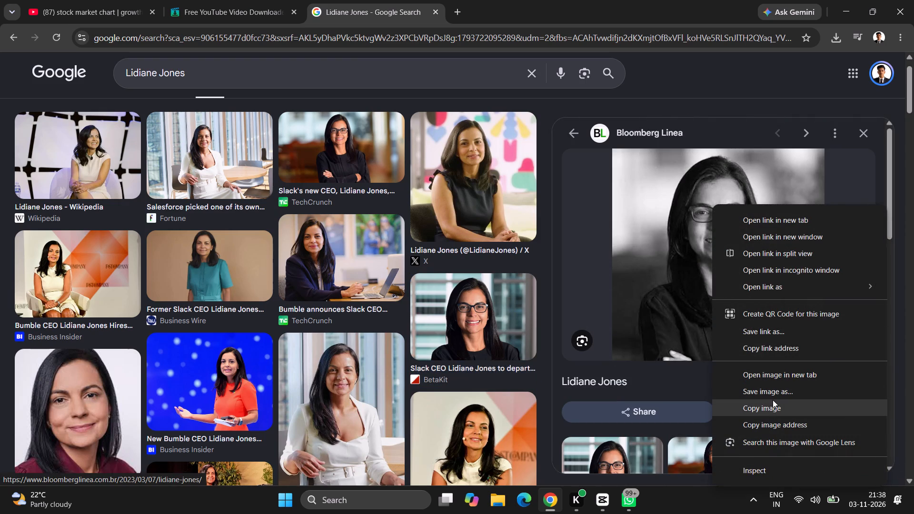
click(778, 385)
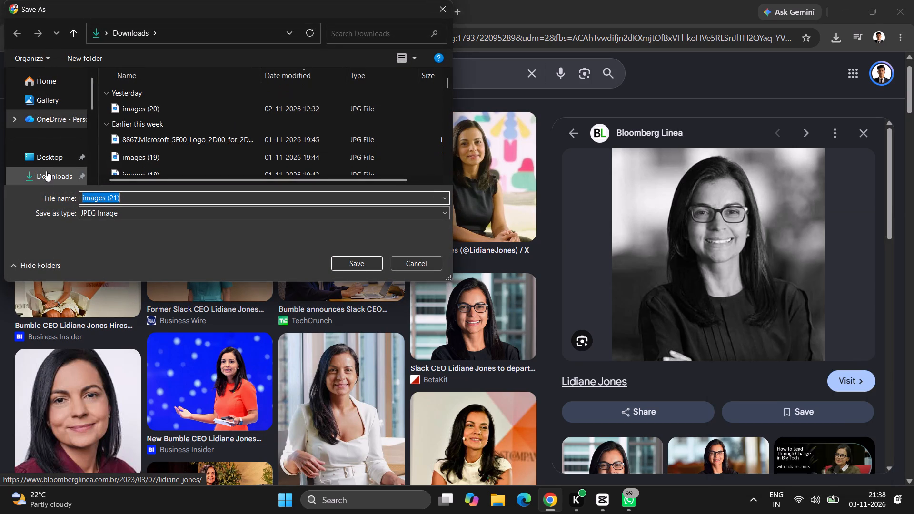
click(49, 181)
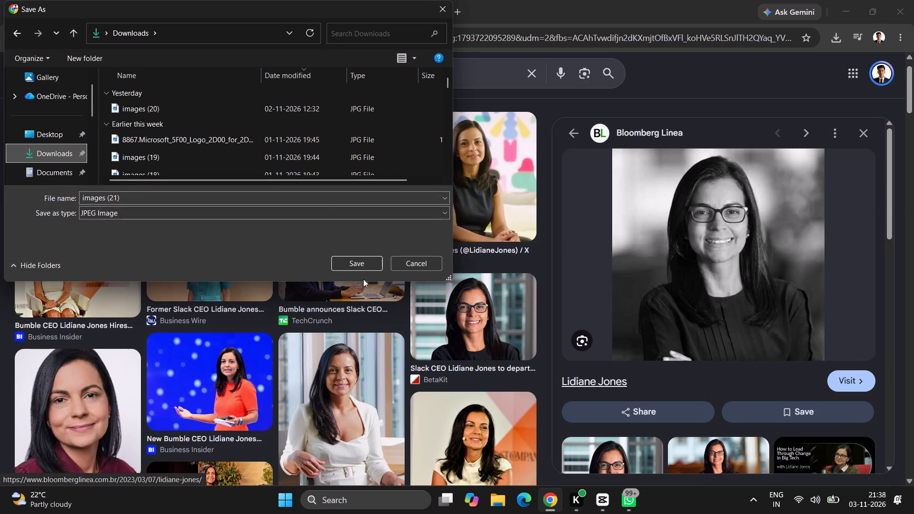
click(361, 262)
Switch to CapCut and import the Lidiane Jones portrait images (21).jpg from Downloads into the project media.
click(605, 503)
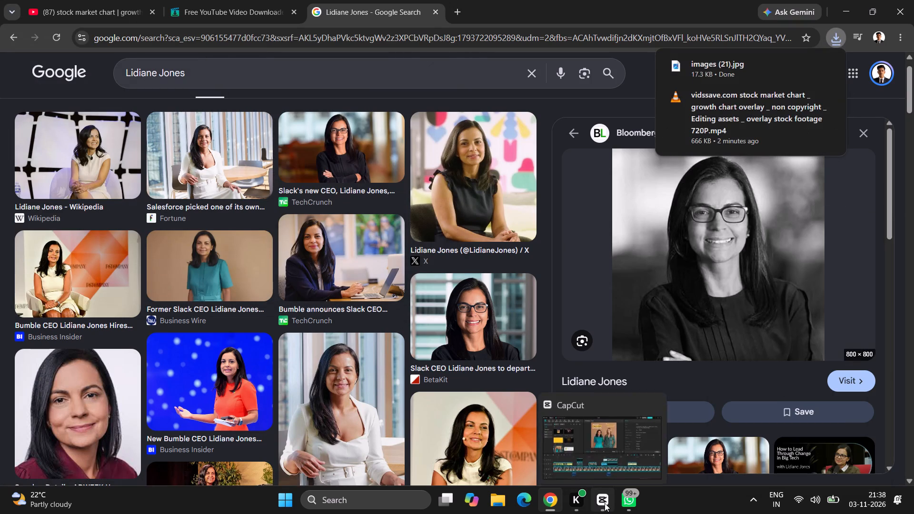
key(ctrl+i)
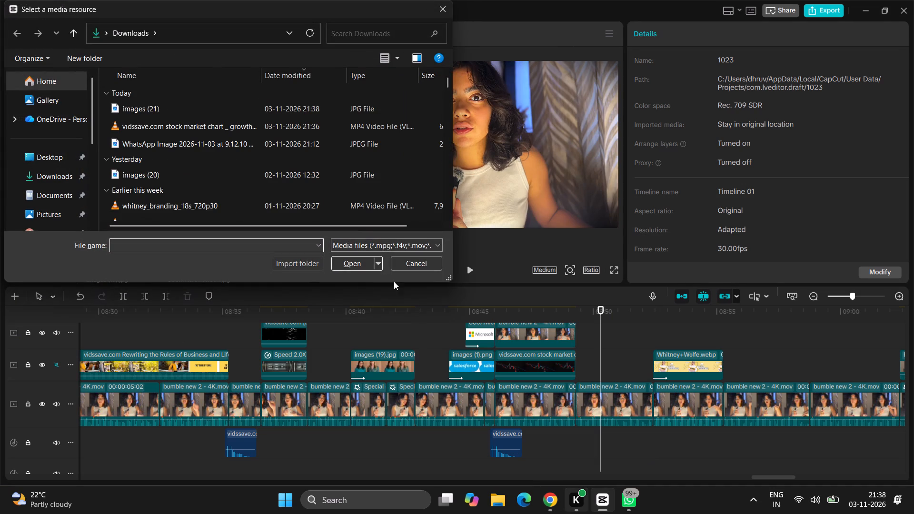
click(285, 116)
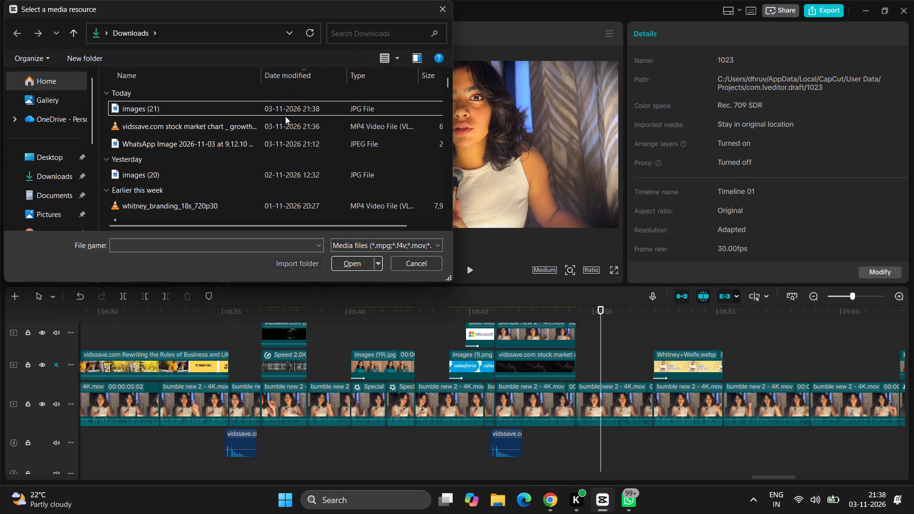
click(362, 263)
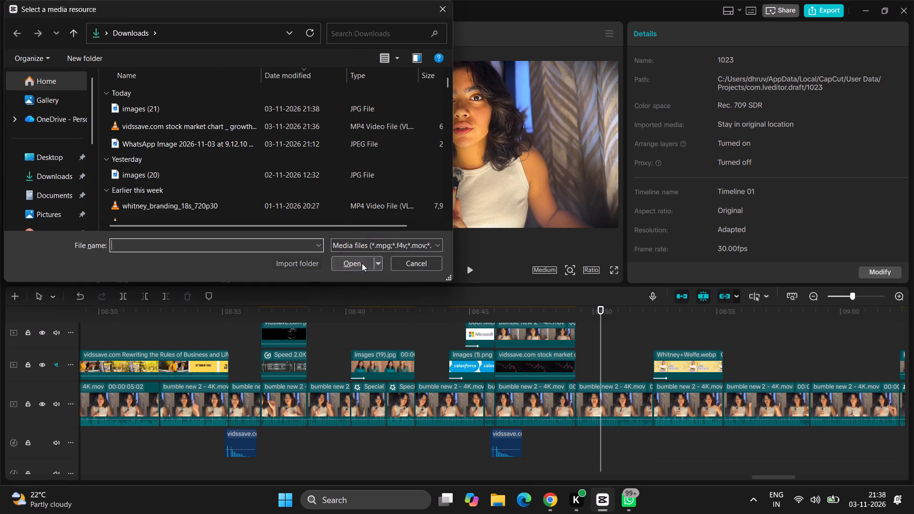
click(269, 108)
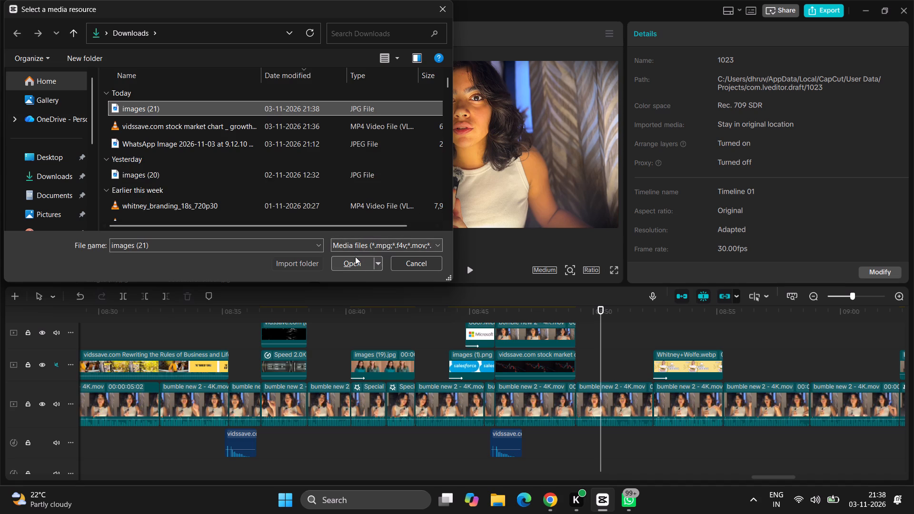
click(355, 266)
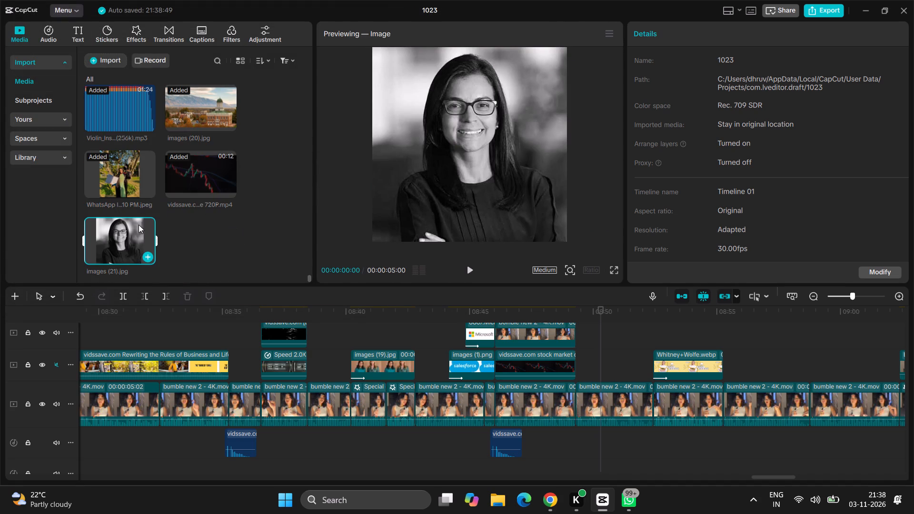
Place images (21).jpg on the upper overlay track directly after the stock chart section and trim its end to the start of the Whitney+Wolfe.webp clip.
drag(137, 238, 578, 328)
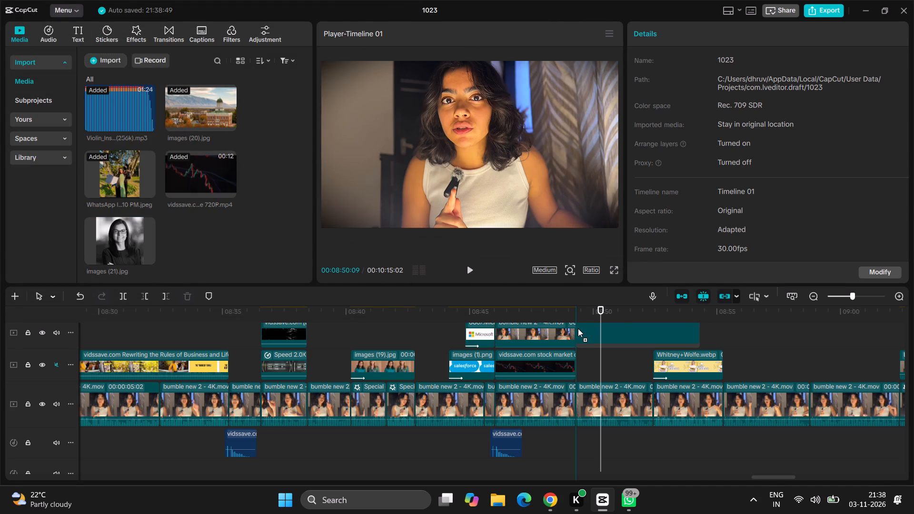
drag(578, 328, 577, 329)
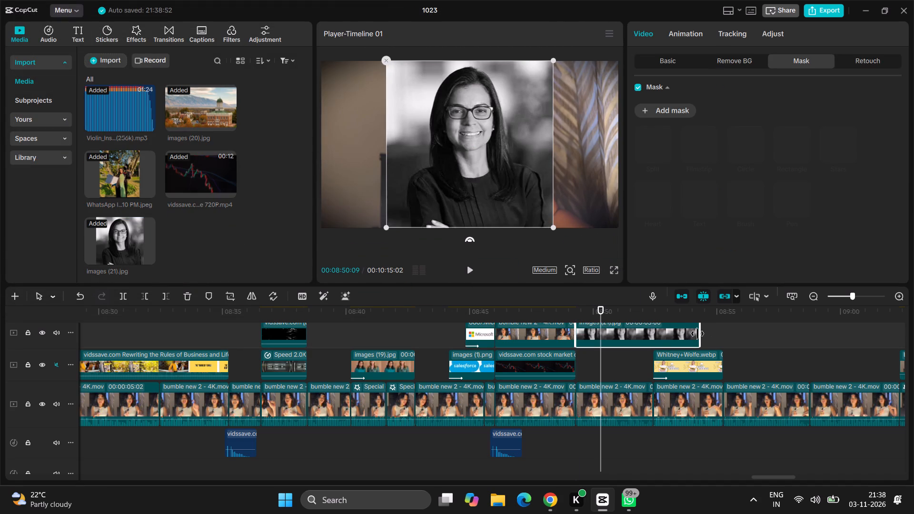
drag(699, 332, 652, 346)
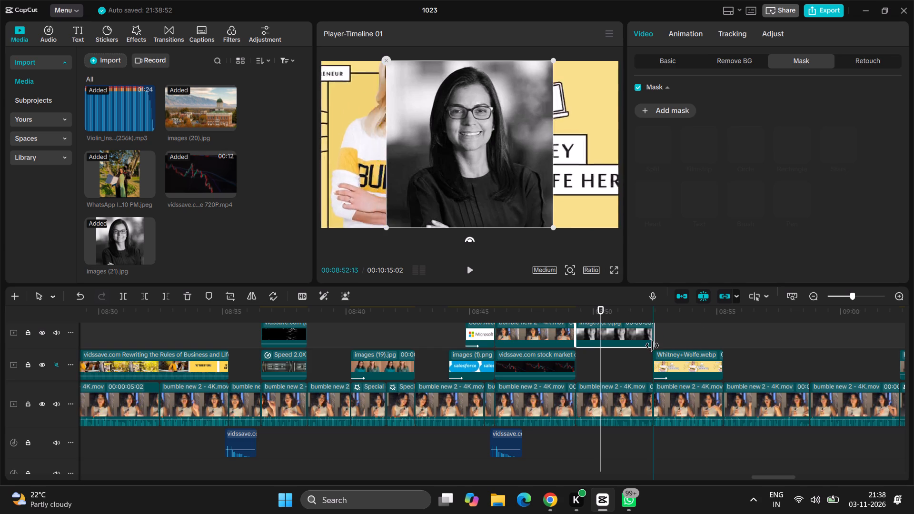
drag(652, 346, 650, 347)
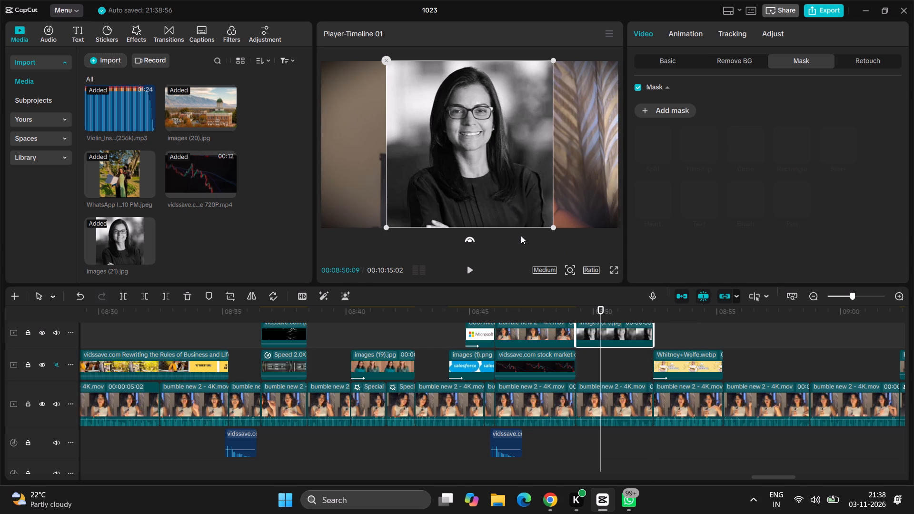
Apply the Zoom Out entrance animation to the Lidiane Jones portrait clip.
click(672, 35)
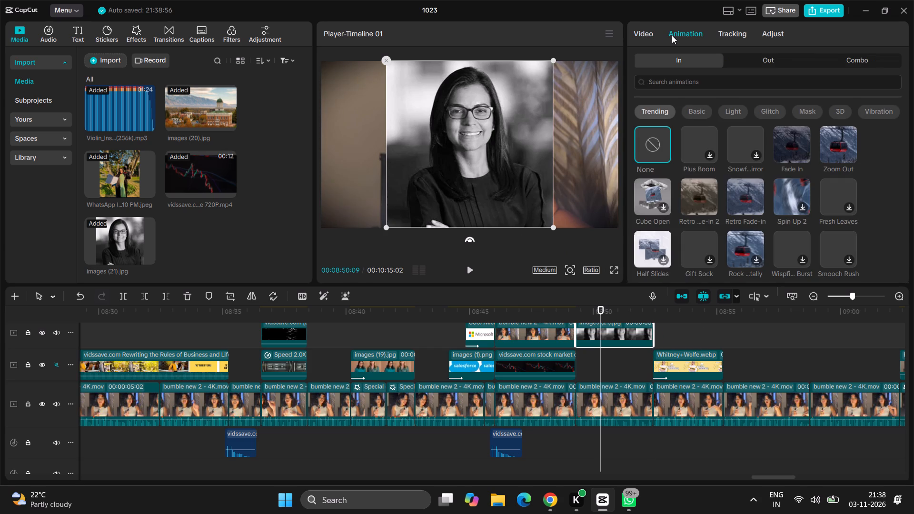
click(843, 137)
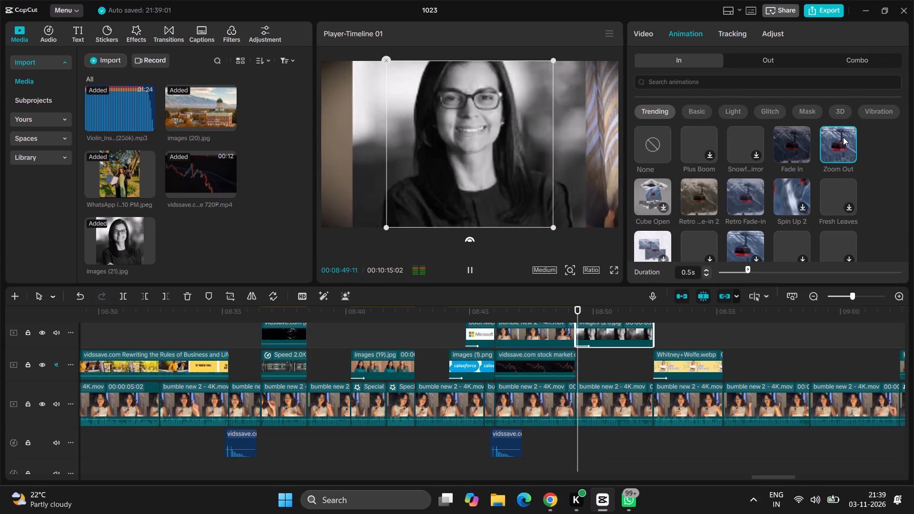
Play the timeline from the portrait through to about 09:09, and return the playhead to the speaker clip starting at about 09:06.
key(space)
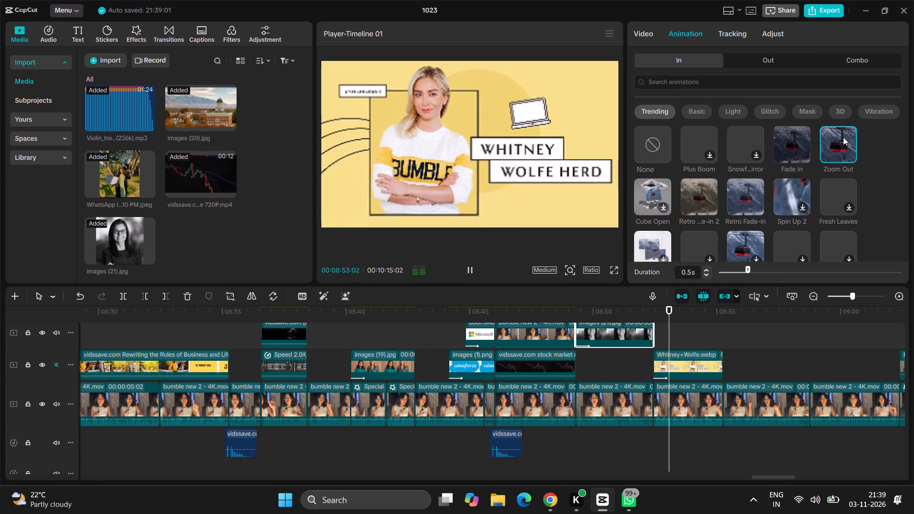
key(space)
key(space)
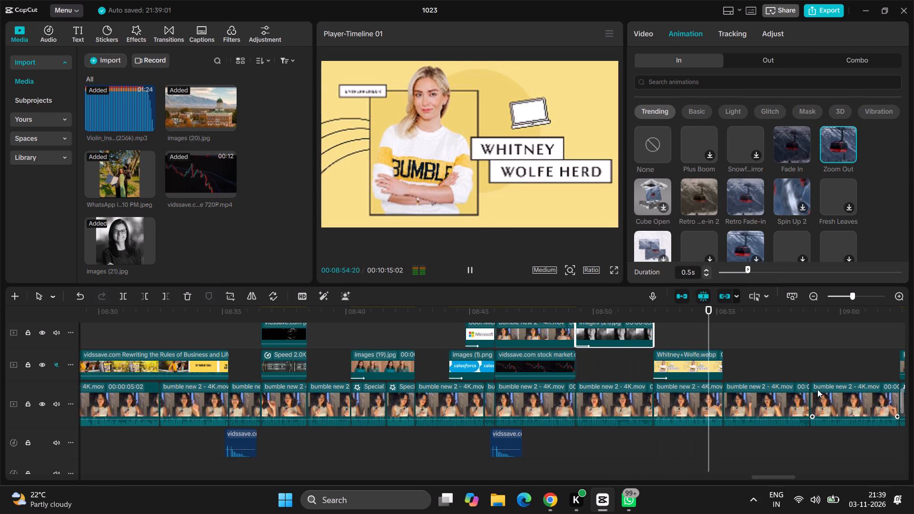
scroll(817, 389, left, 2)
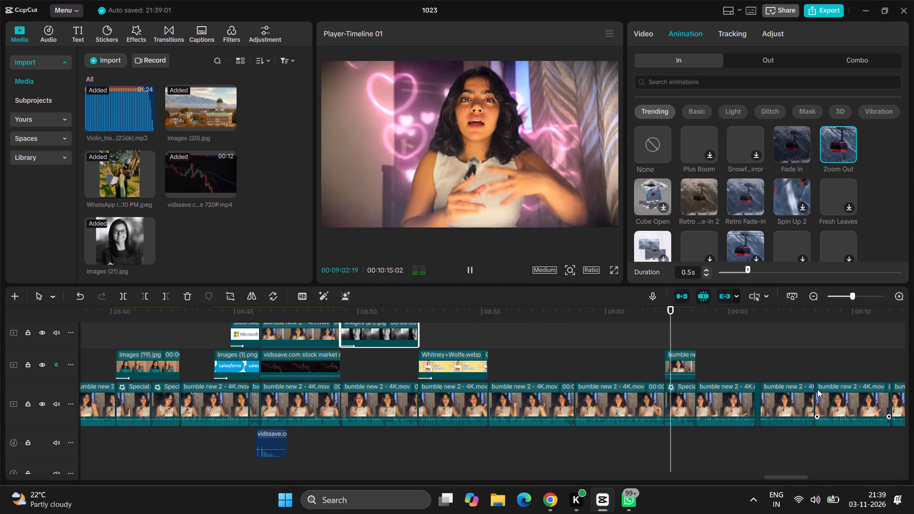
scroll(817, 389, left, 1)
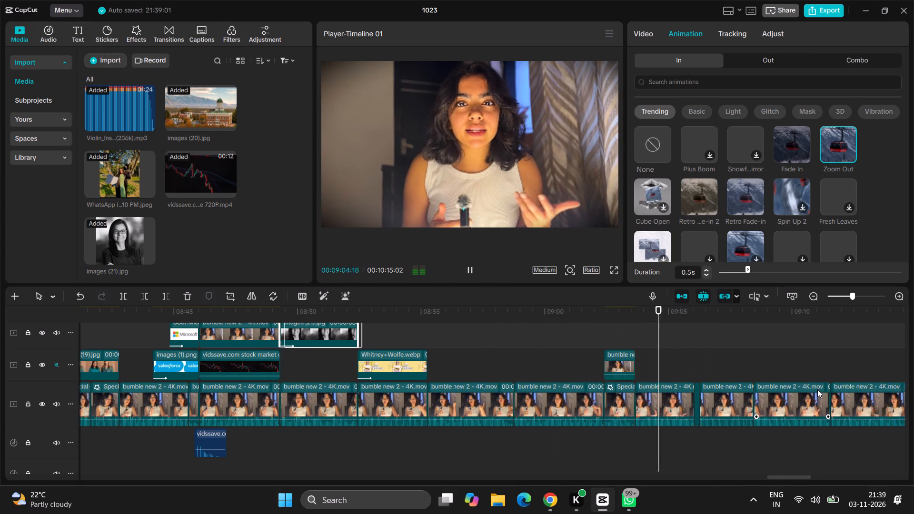
scroll(817, 389, left, 1)
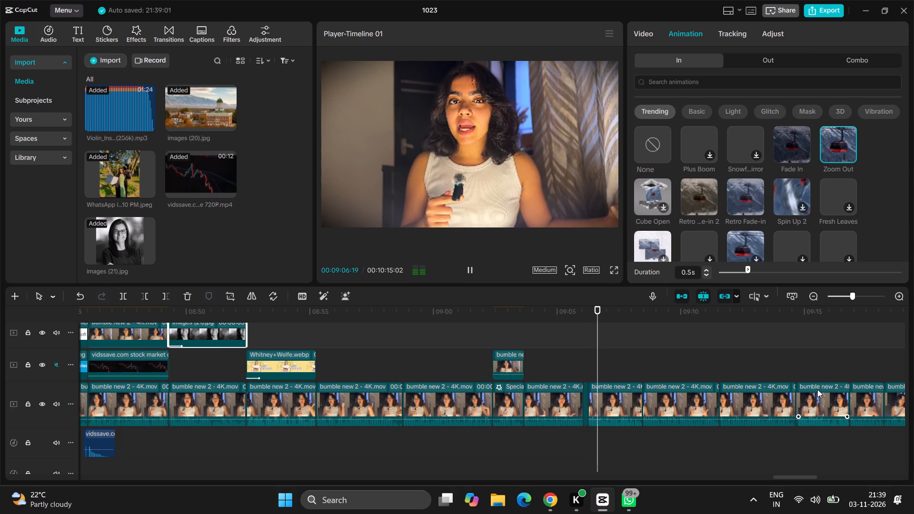
ctrl+scroll(817, 389, up, 3)
scroll(817, 389, left, 1)
ctrl+scroll(817, 389, down, 3)
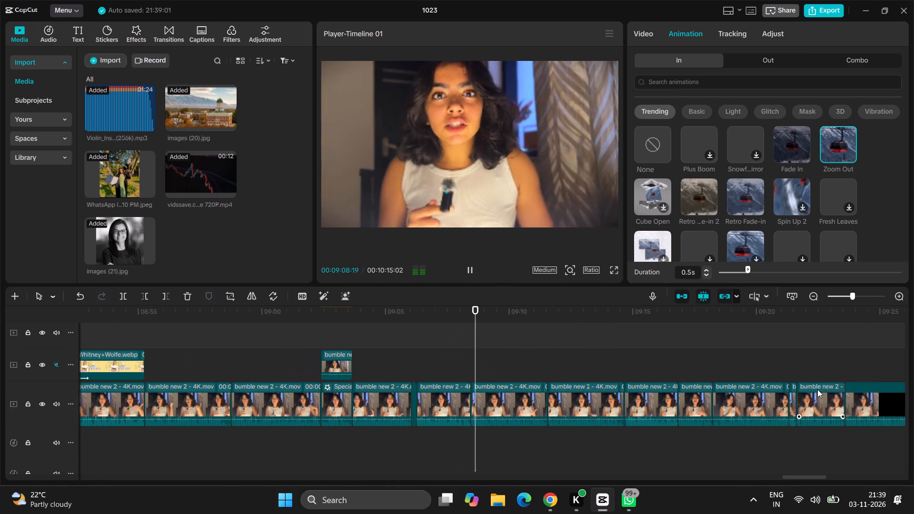
key(space)
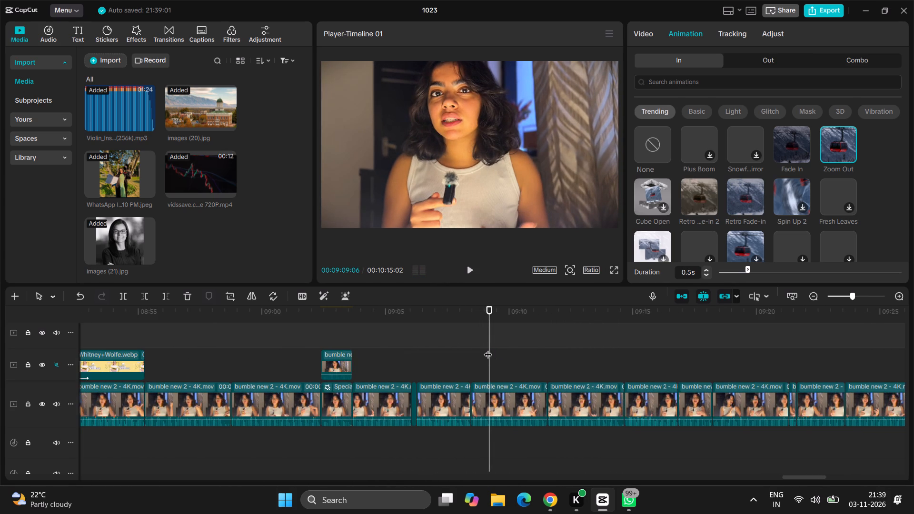
drag(487, 347, 413, 366)
key(space)
key(space)
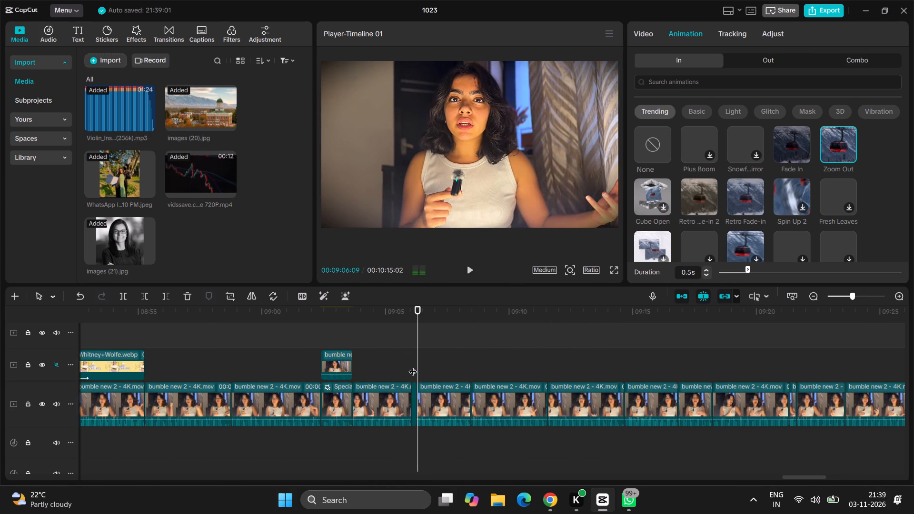
Look through the project media for an overlay, previewing Dust10 (1).mov and the 15-second dark grid clip.
scroll(185, 212, up, 2)
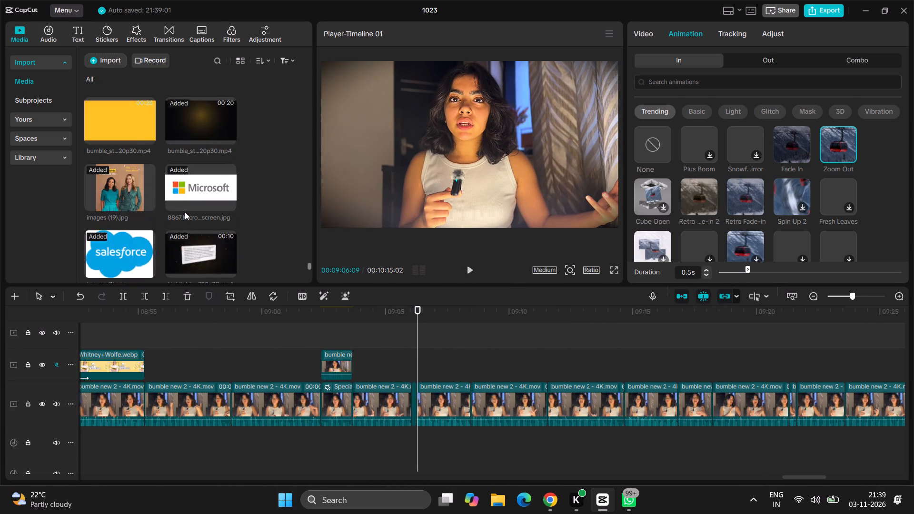
scroll(185, 212, up, 3)
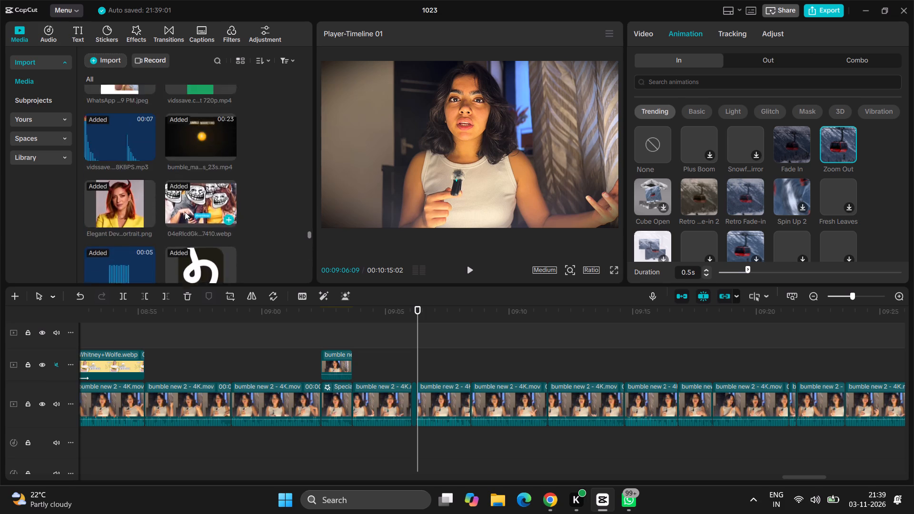
scroll(185, 212, up, 5)
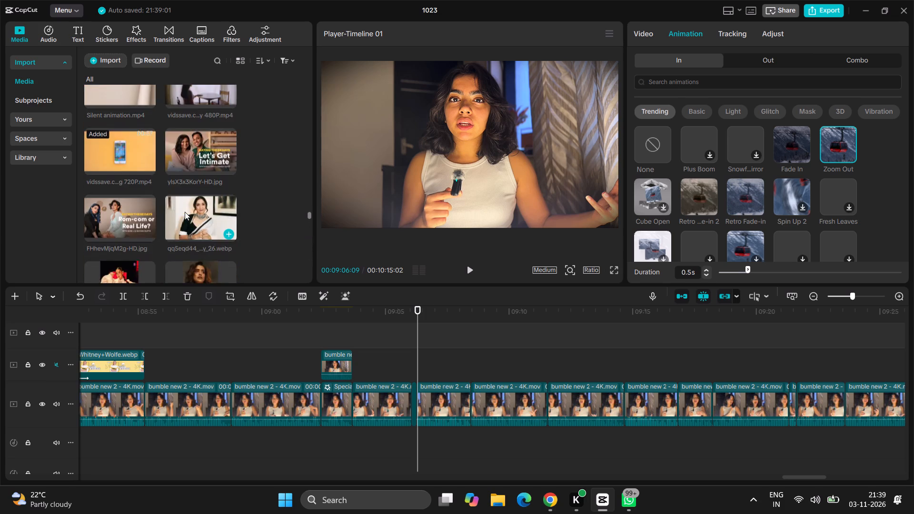
scroll(185, 212, up, 5)
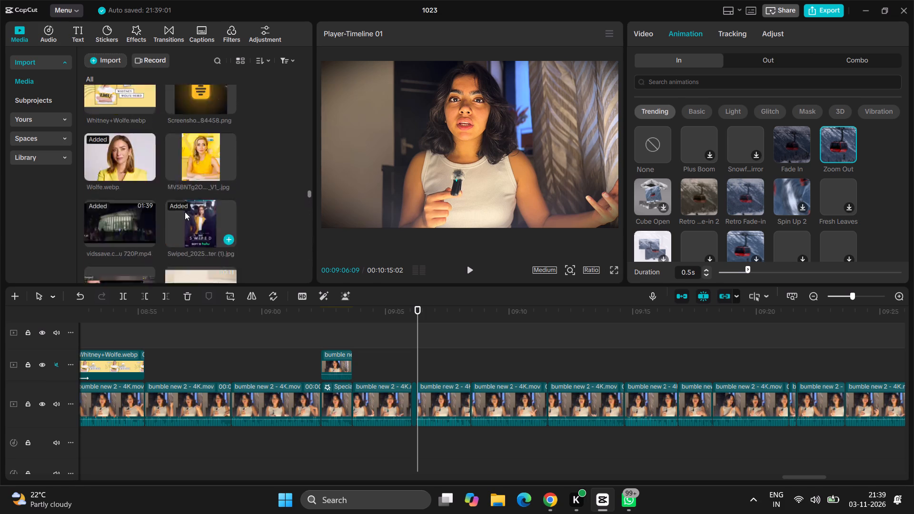
scroll(185, 212, up, 2)
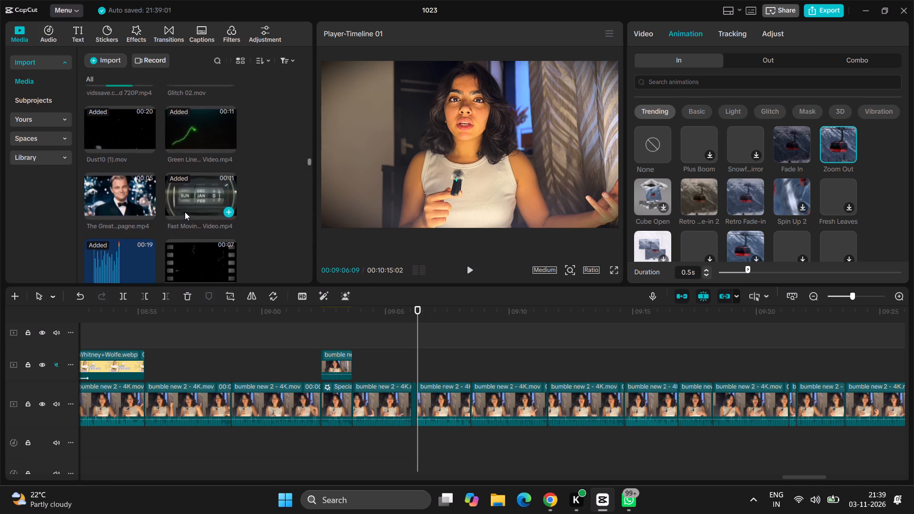
scroll(185, 212, up, 1)
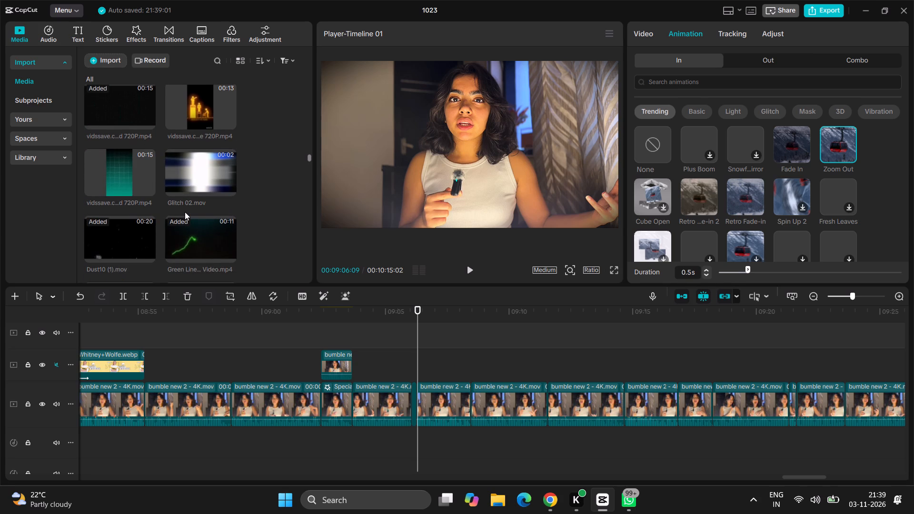
click(120, 231)
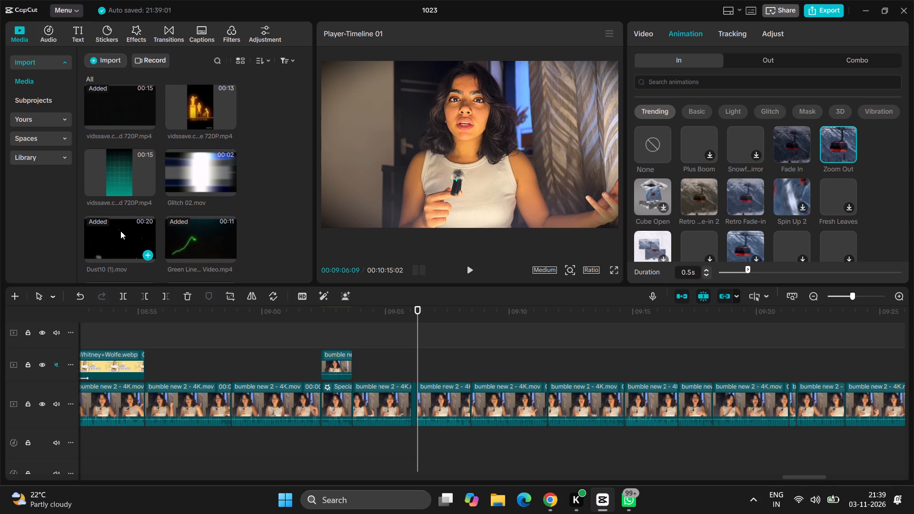
scroll(120, 231, up, 1)
click(120, 231)
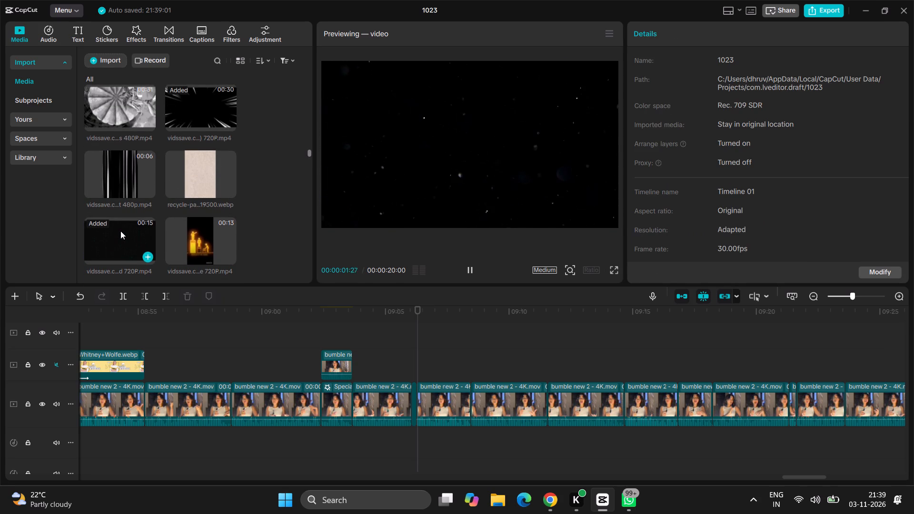
scroll(150, 151, up, 1)
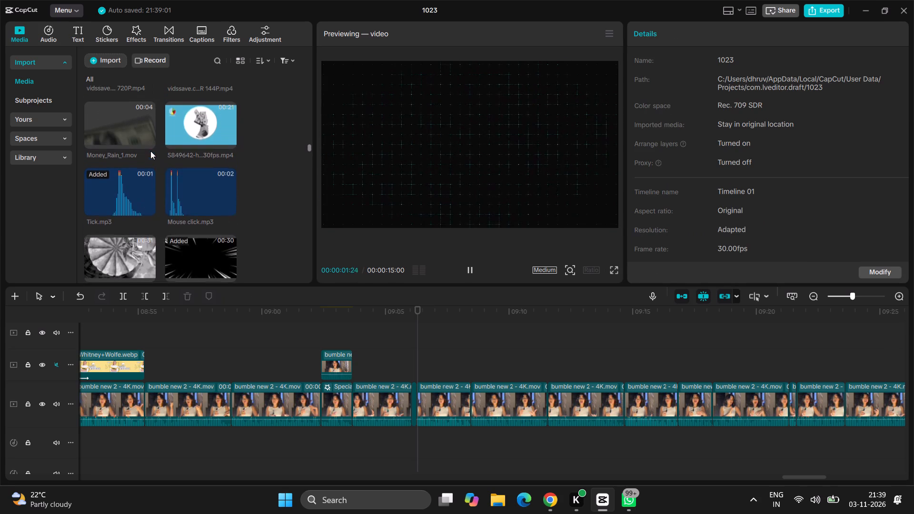
Place the Speedlines Overlay video above the speaker clip at 09:06:09 and trim its end to the cut at 09:08:14.
scroll(150, 151, up, 1)
drag(194, 207, 418, 369)
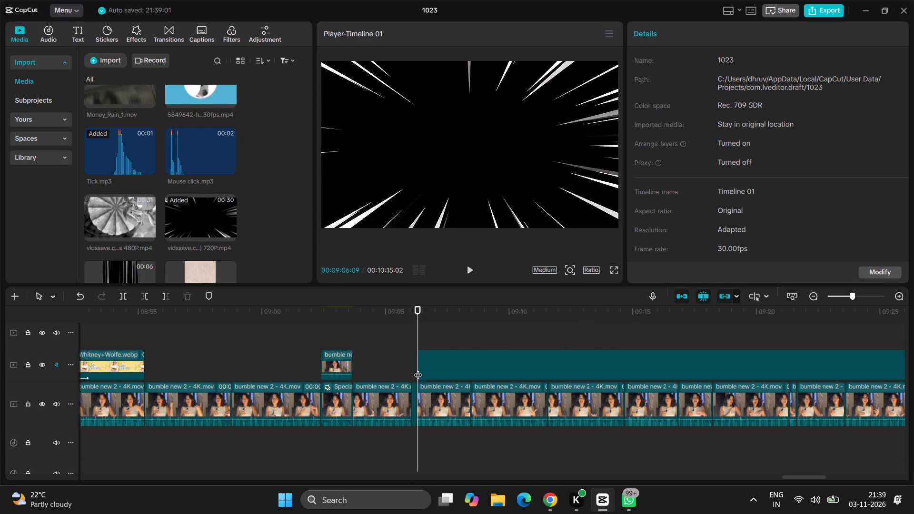
key(space)
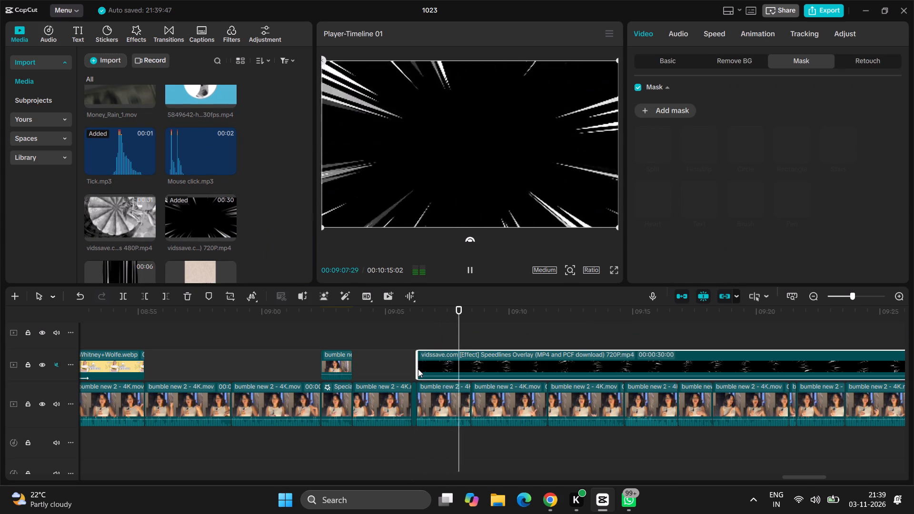
key(space)
key(Left)
key(Left)
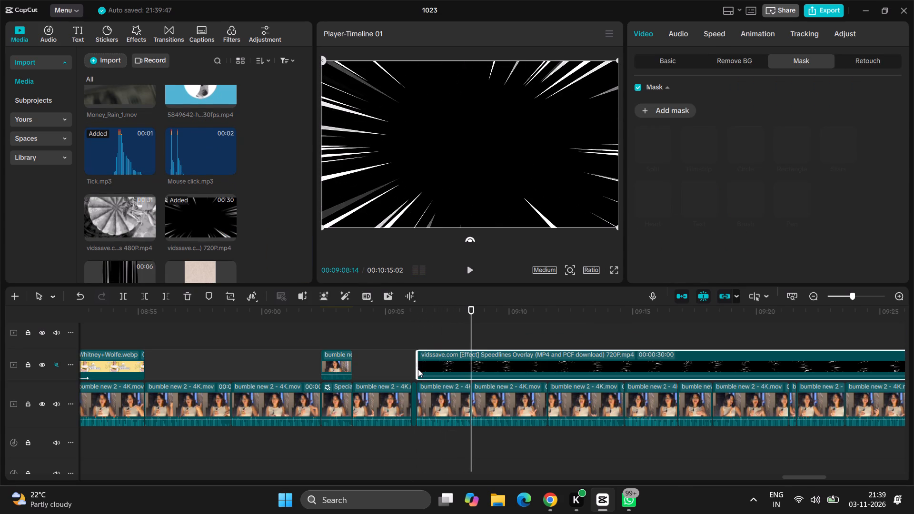
key(w)
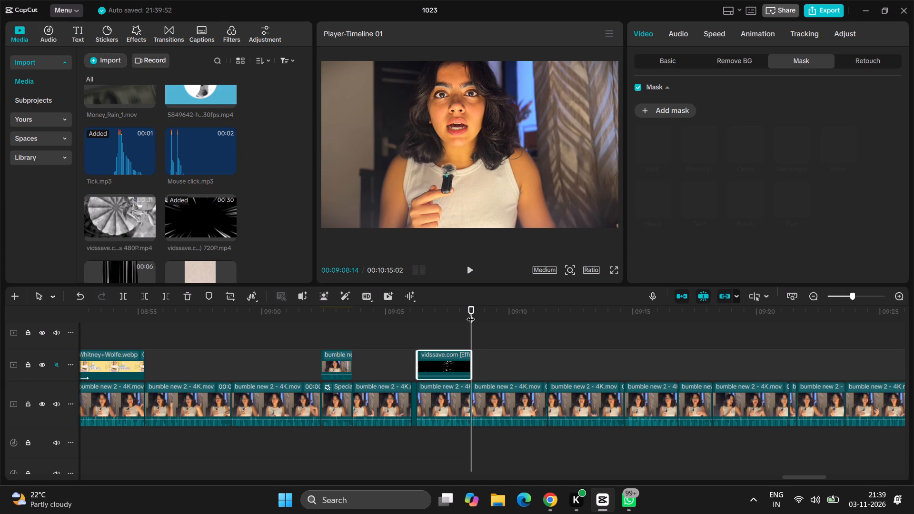
Set the speedlines overlay's blend mode to Screen and play it back over the speaker clip from about 09:06.
drag(471, 313, 450, 341)
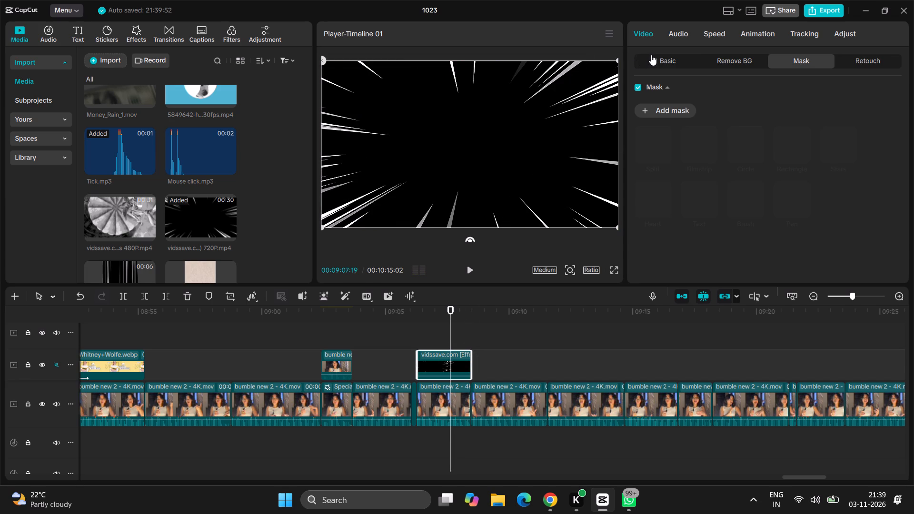
click(651, 55)
scroll(754, 257, down, 1)
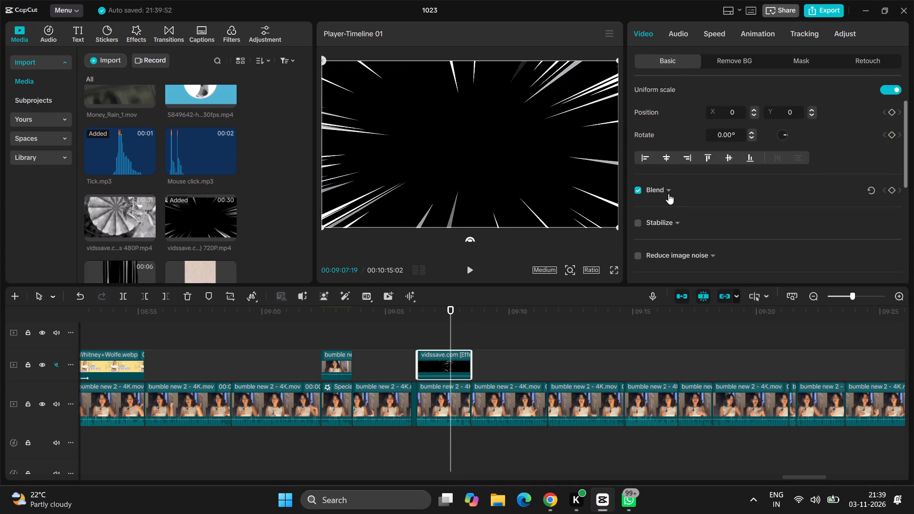
click(668, 194)
click(733, 213)
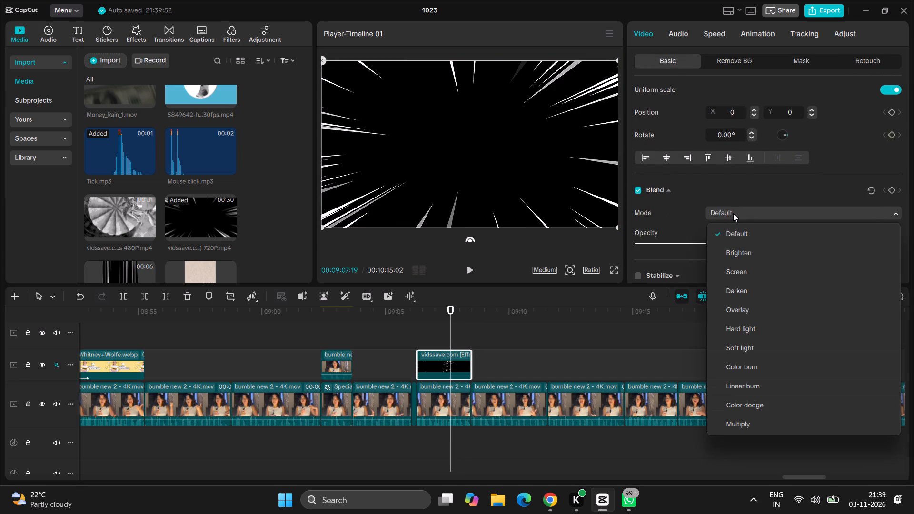
click(739, 269)
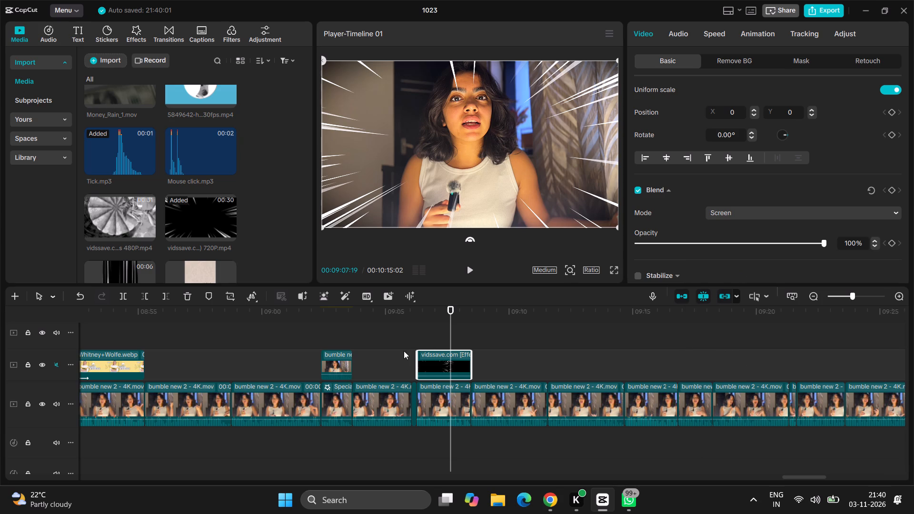
click(413, 320)
key(space)
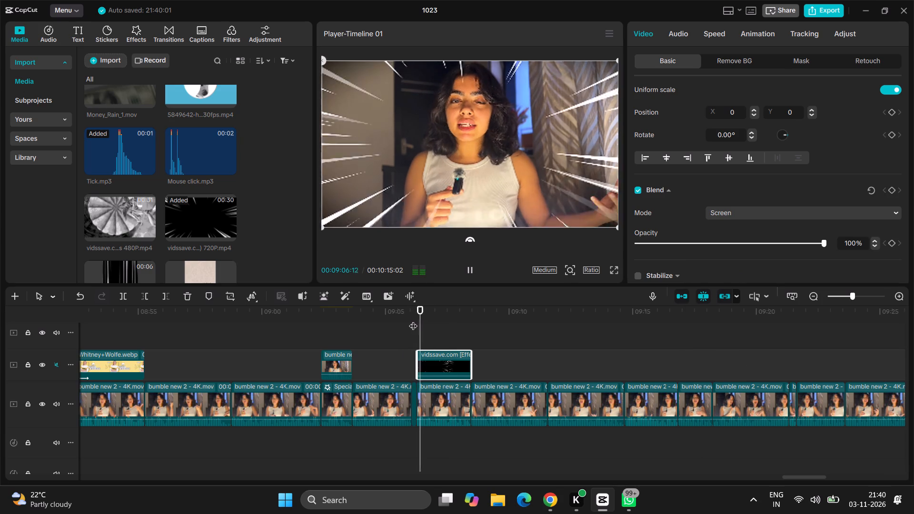
key(space)
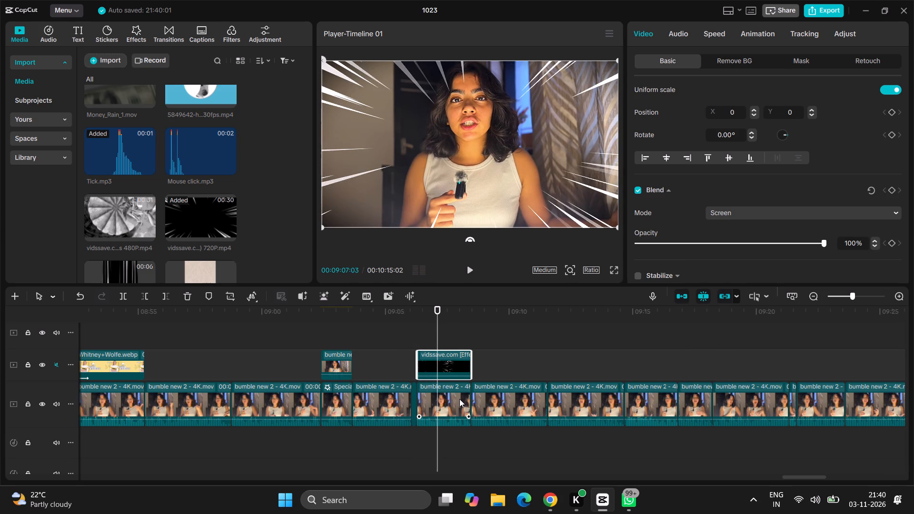
Scale down the main-track speaker clip under the speedlines overlay, leaving a black border around it.
click(459, 399)
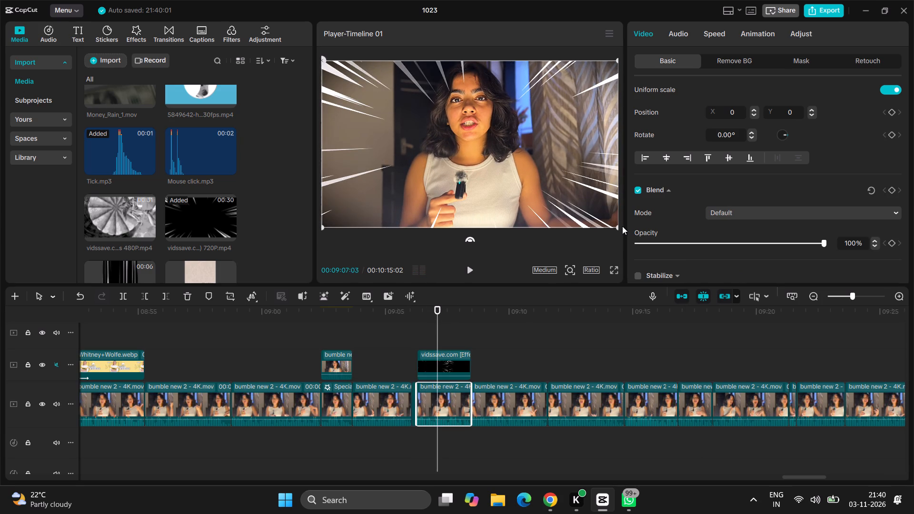
drag(616, 227, 576, 197)
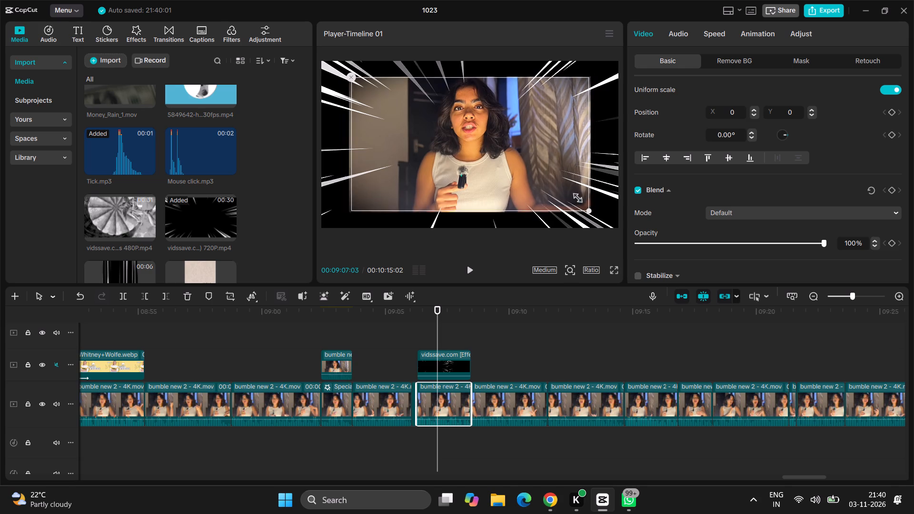
drag(576, 197, 570, 198)
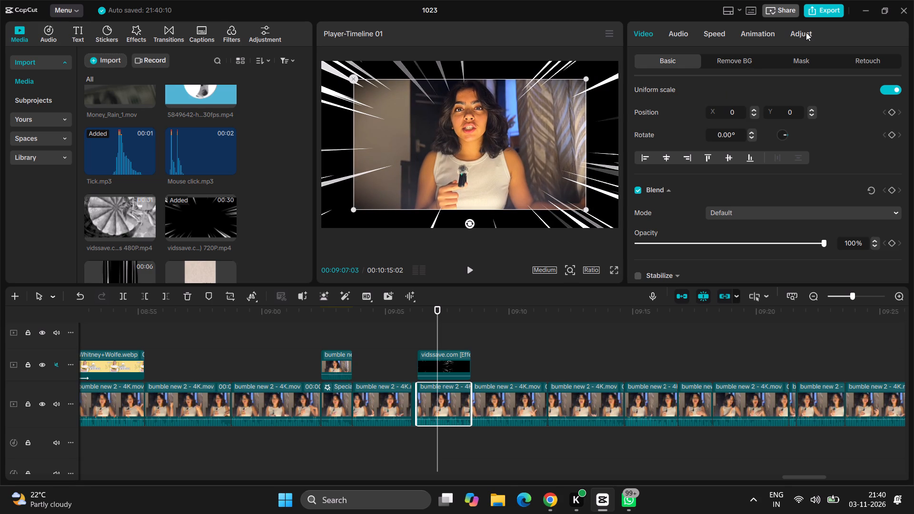
Set the saturation of the scaled-down speaker clip to -50.
click(806, 32)
scroll(750, 178, down, 1)
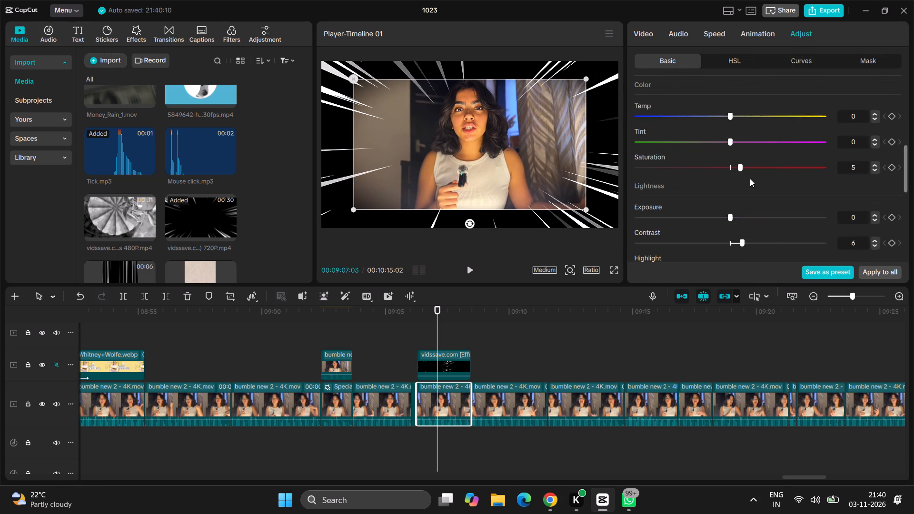
scroll(750, 178, down, 1)
drag(740, 173, 646, 162)
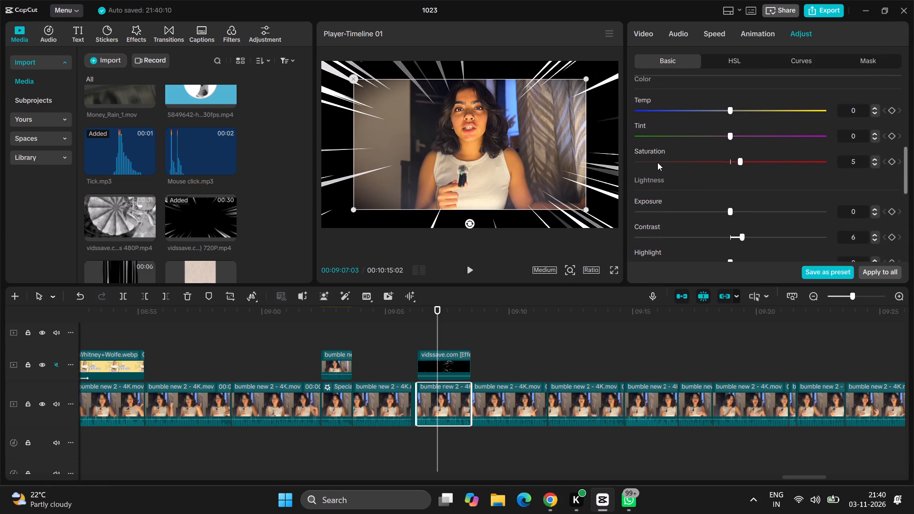
drag(657, 162, 562, 165)
Play the timeline from 09:05:22 to 09:17:00 and look over the surrounding sections of the timeline.
click(404, 311)
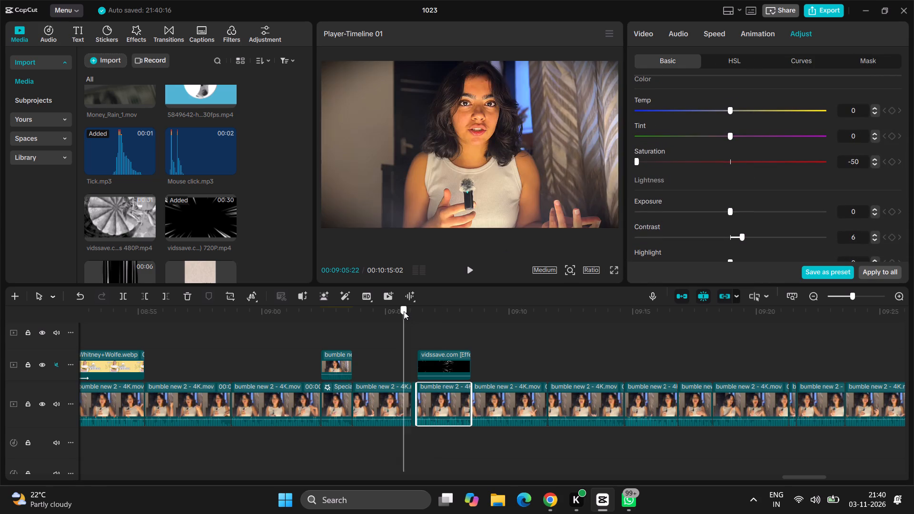
key(space)
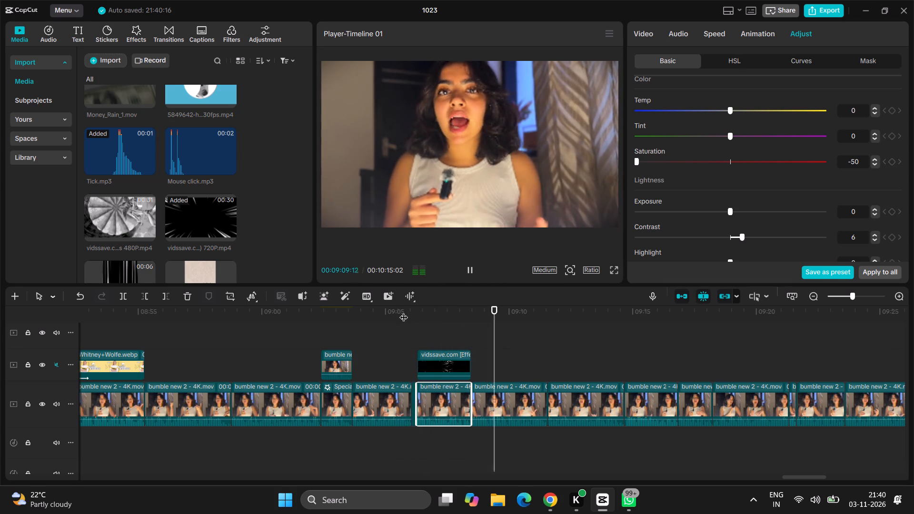
scroll(540, 421, left, 2)
ctrl+scroll(540, 421, down, 2)
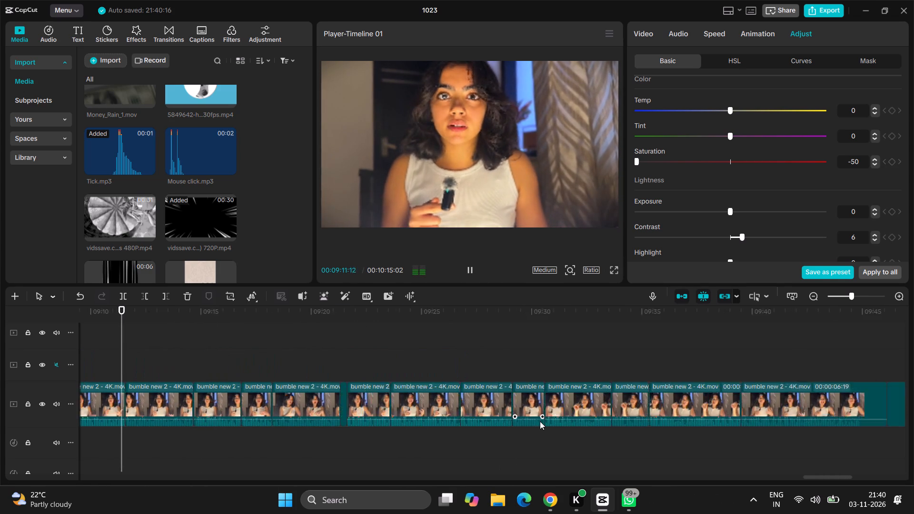
ctrl+scroll(540, 421, down, 7)
scroll(540, 421, up, 1)
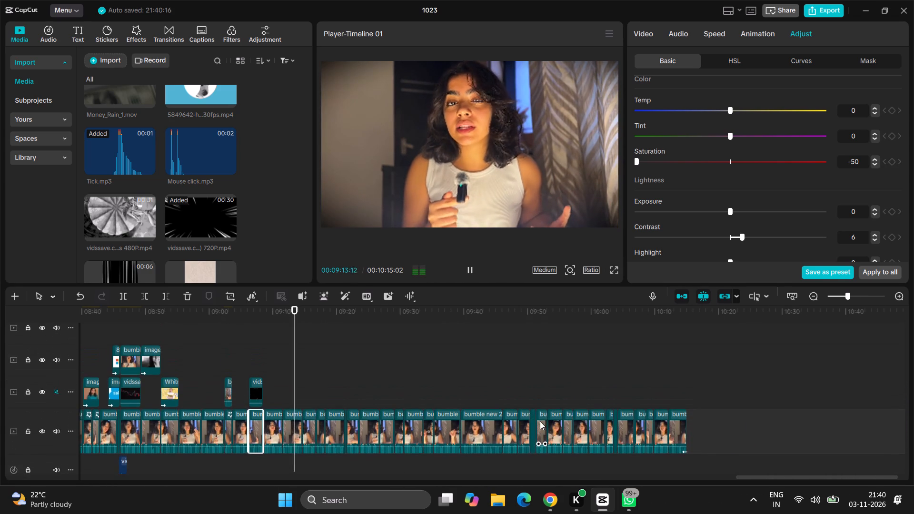
scroll(540, 421, down, 1)
scroll(540, 421, right, 1)
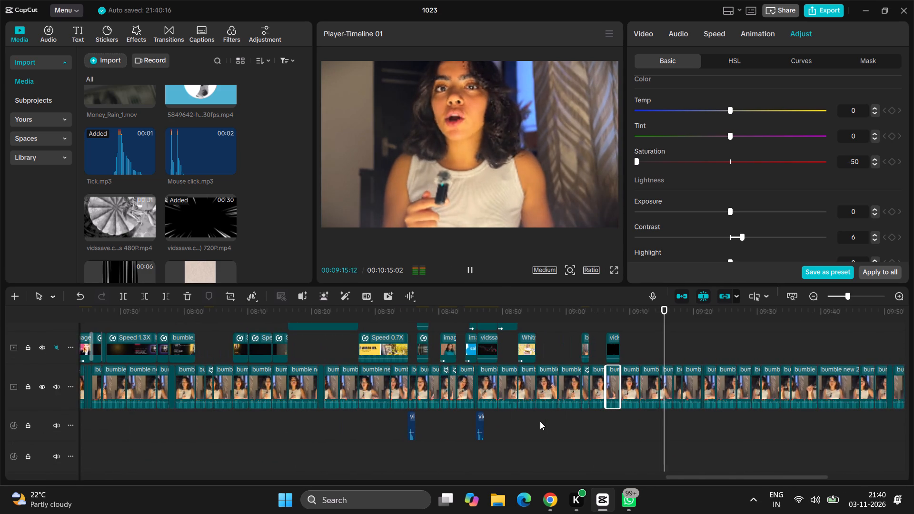
key(space)
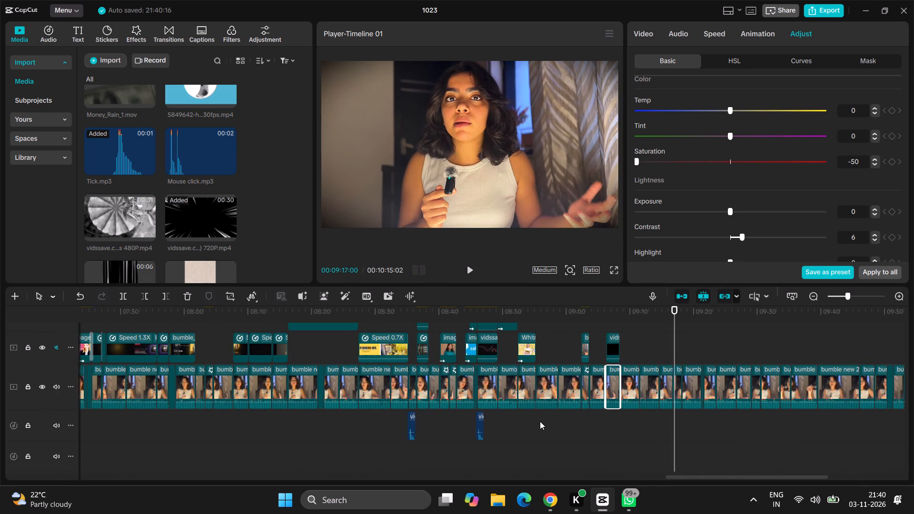
Copy the woman's portrait image from the upper track at about 05:04 and paste it at 09:11:18.
drag(677, 330, 660, 331)
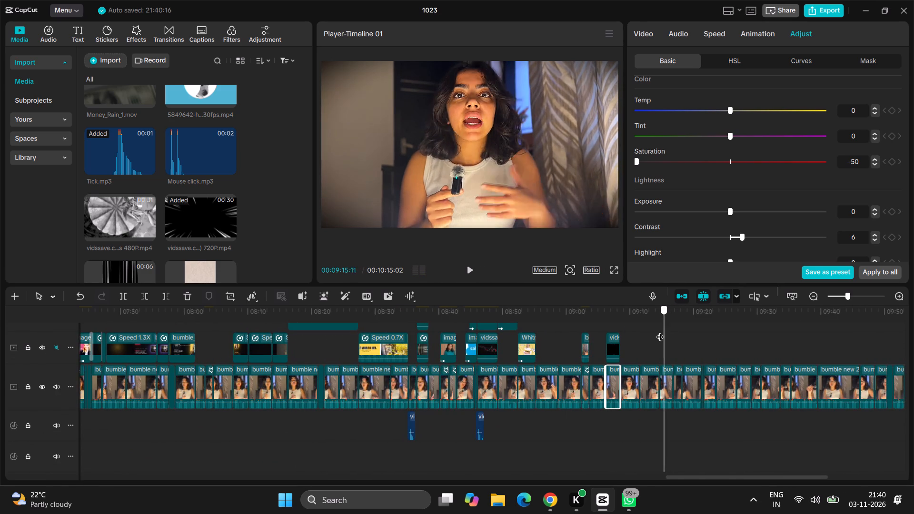
drag(660, 331, 635, 340)
key(space)
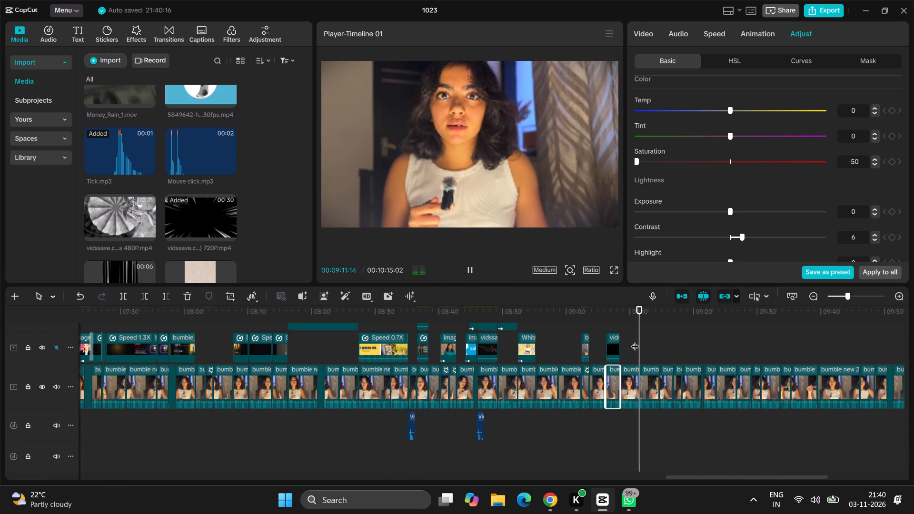
key(space)
ctrl+scroll(662, 384, up, 5)
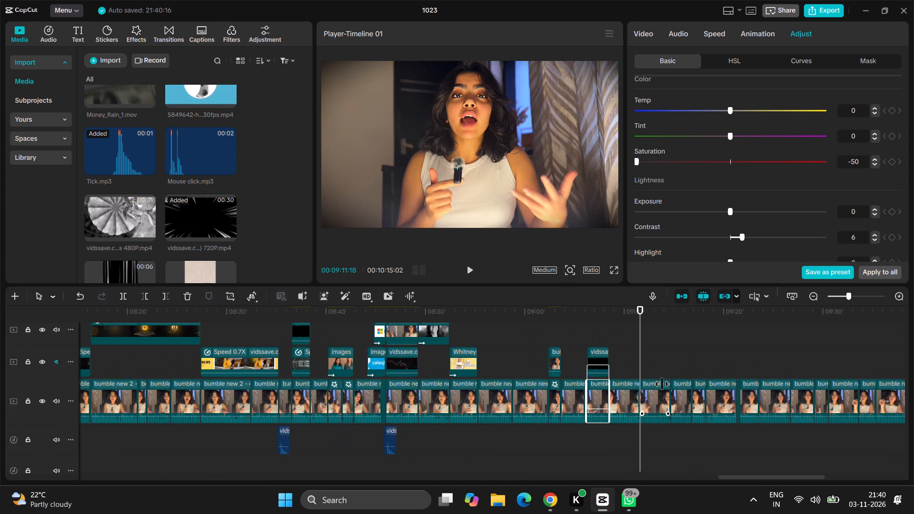
scroll(432, 364, right, 6)
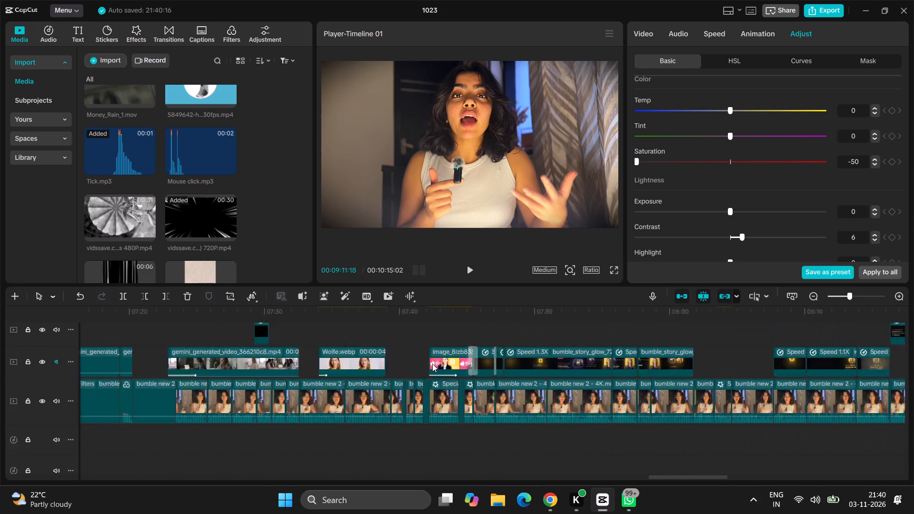
scroll(432, 364, right, 1)
scroll(432, 364, left, 4)
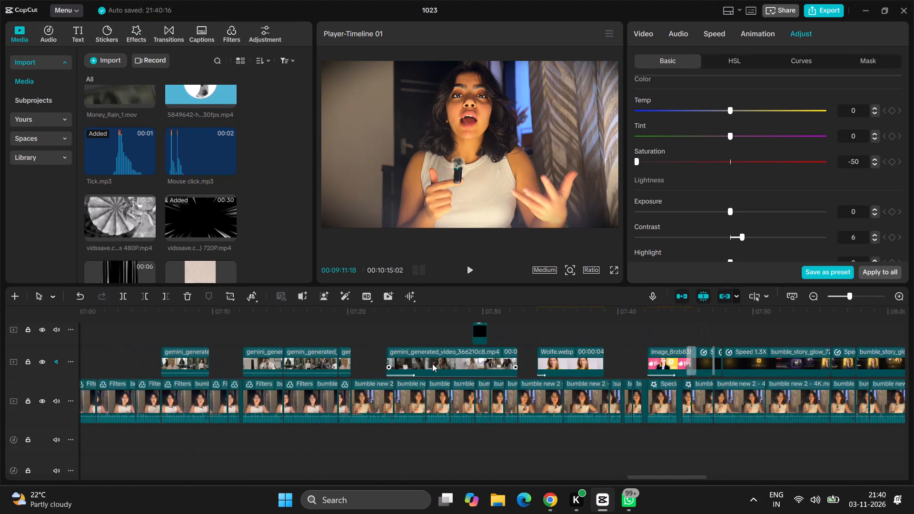
scroll(432, 364, left, 1)
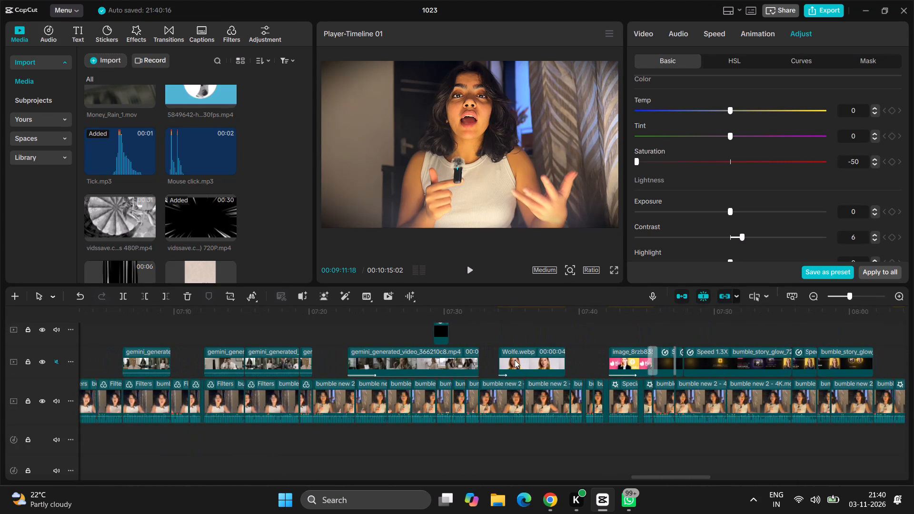
scroll(515, 360, right, 7)
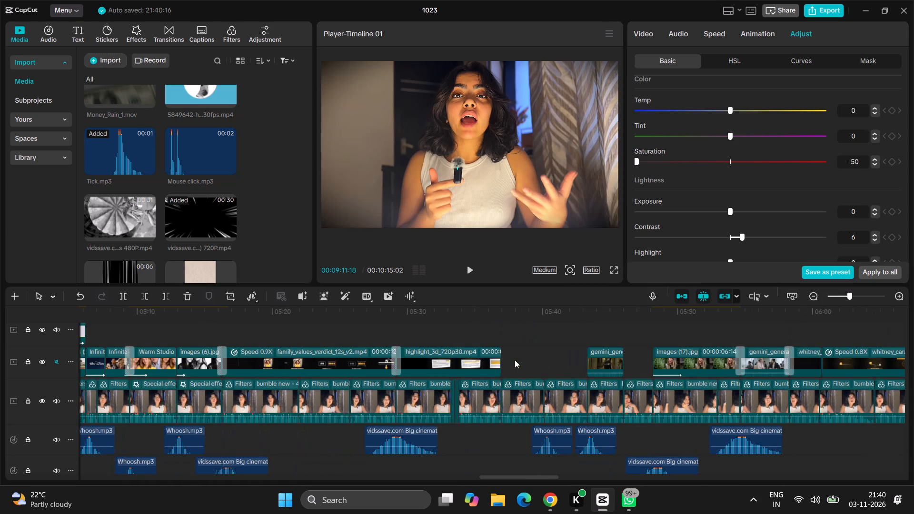
scroll(515, 360, right, 1)
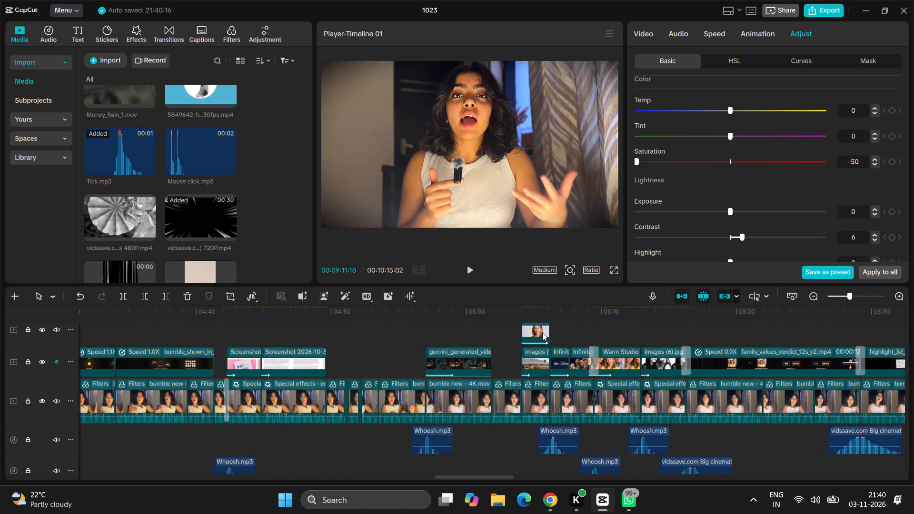
click(542, 332)
key(ctrl+c)
key(ctrl+v)
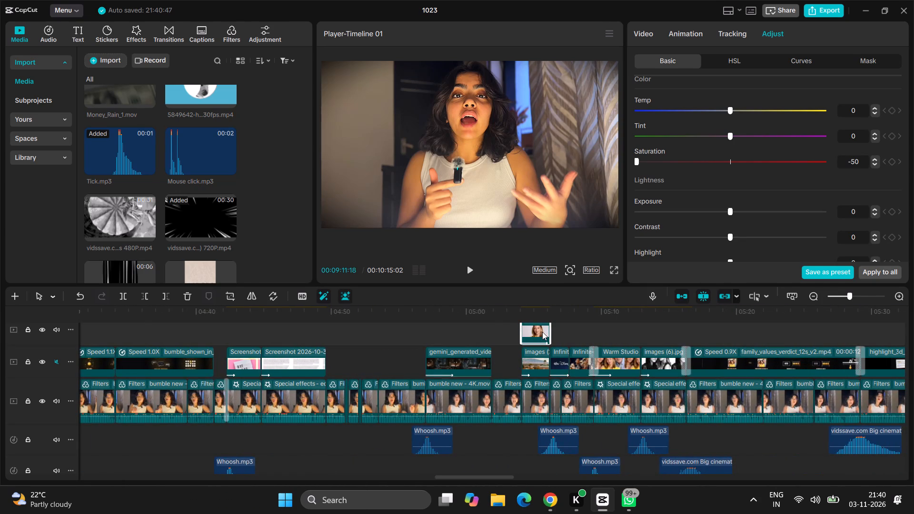
Extend the pasted portrait's end to about 09:14:19 and play the timeline on to 09:25:05.
key(space)
key(space)
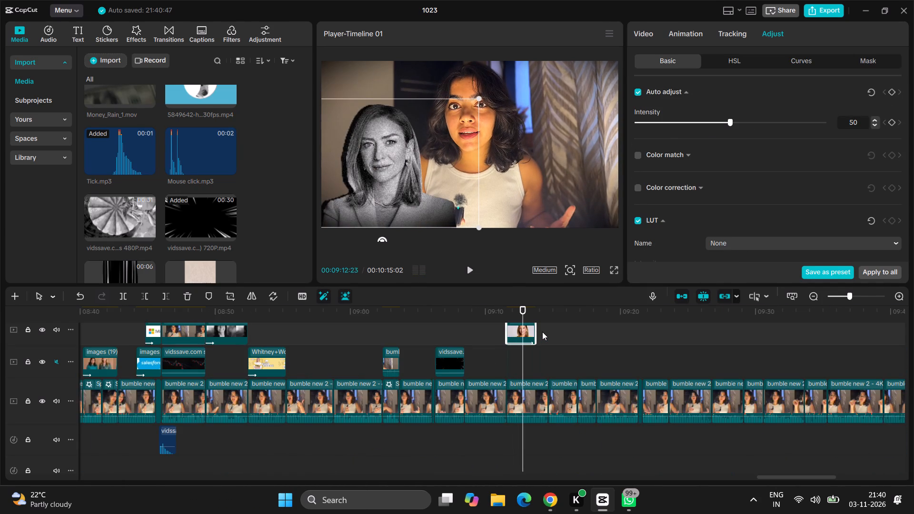
key(space)
key(space)
key(space)
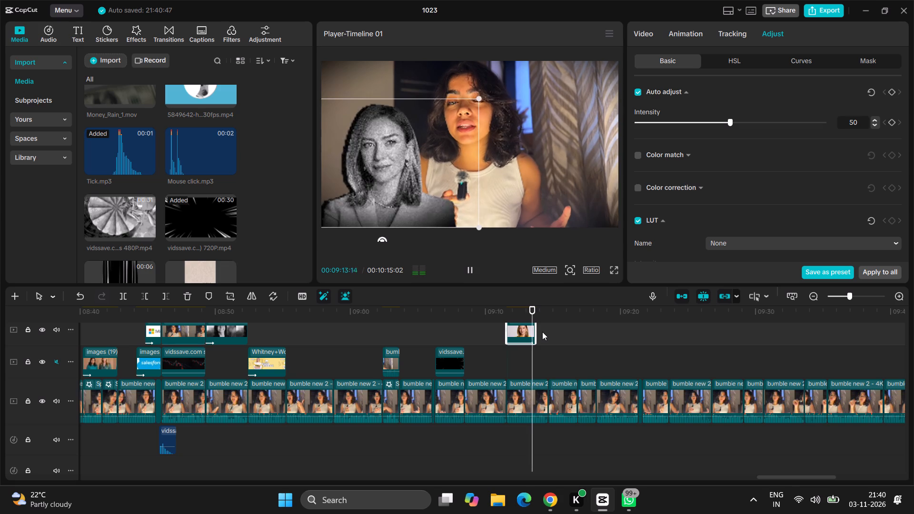
key(space)
key(space)
key(space)
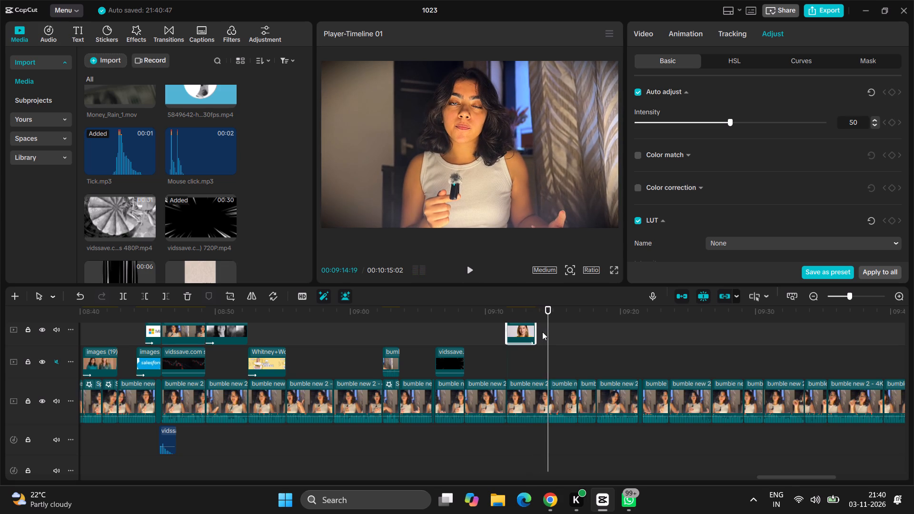
drag(534, 333, 545, 338)
key(space)
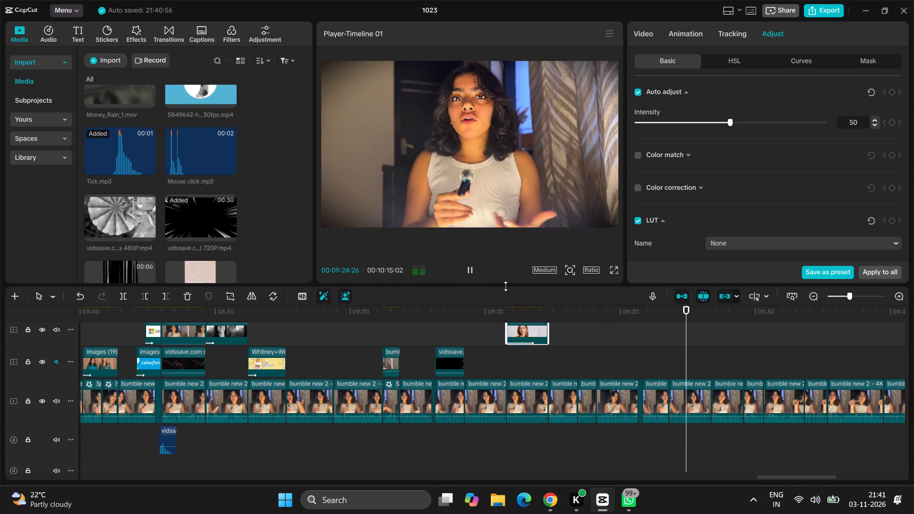
key(space)
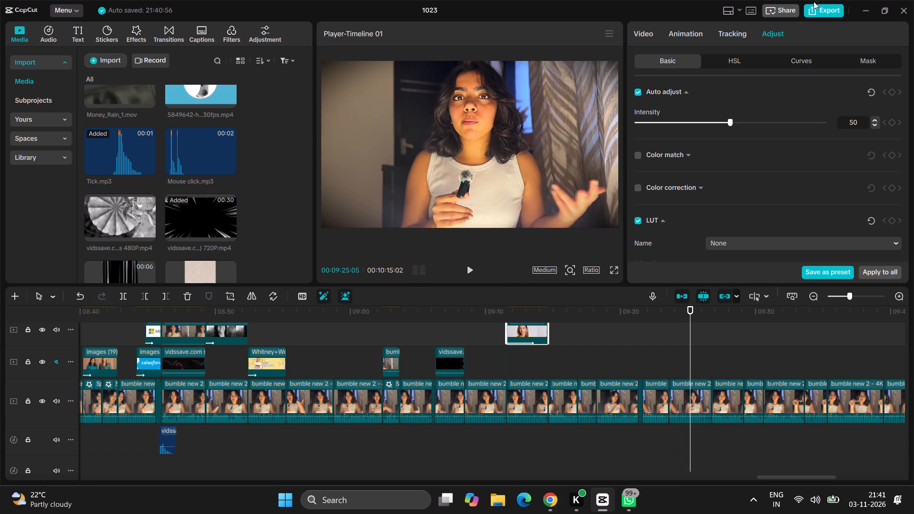
Open the export settings for the timeline and set the frame rate to 60fps.
click(808, 10)
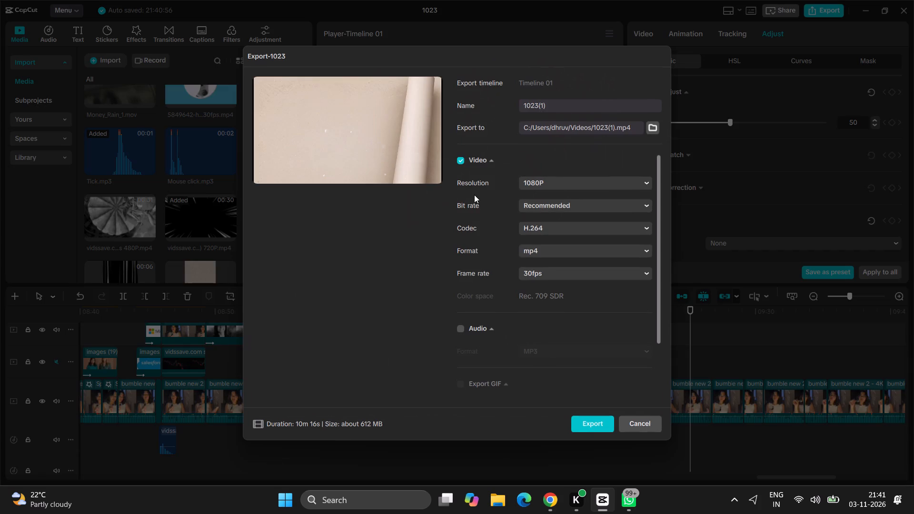
click(543, 275)
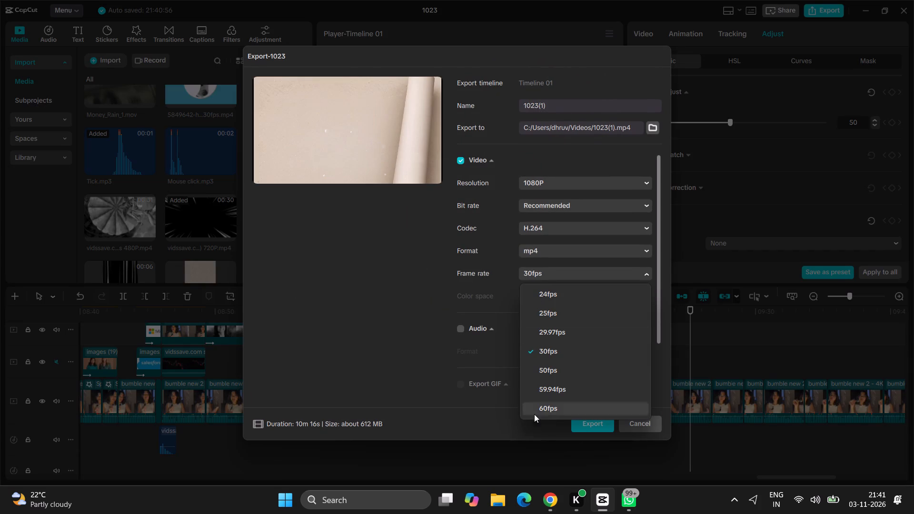
click(539, 409)
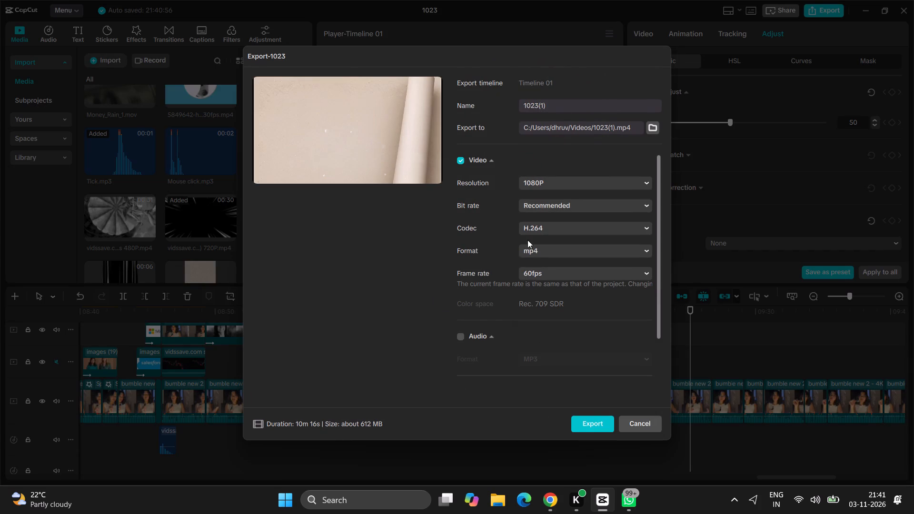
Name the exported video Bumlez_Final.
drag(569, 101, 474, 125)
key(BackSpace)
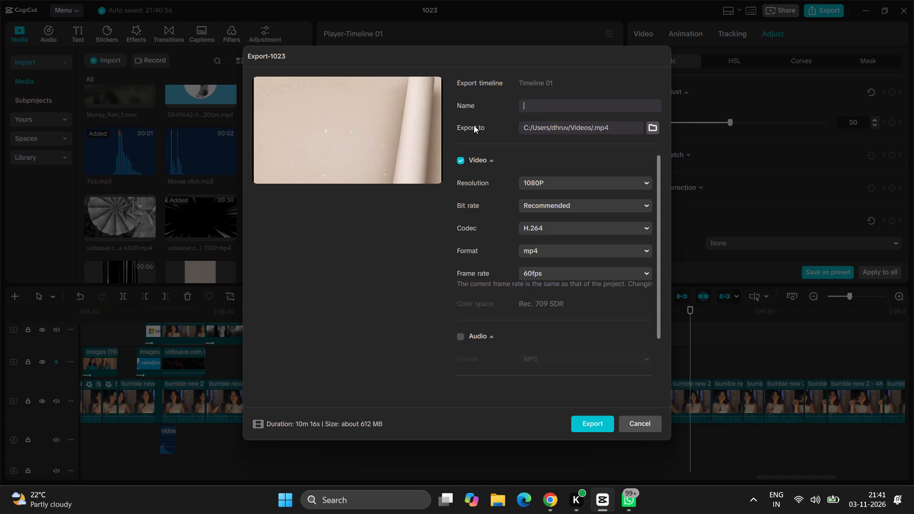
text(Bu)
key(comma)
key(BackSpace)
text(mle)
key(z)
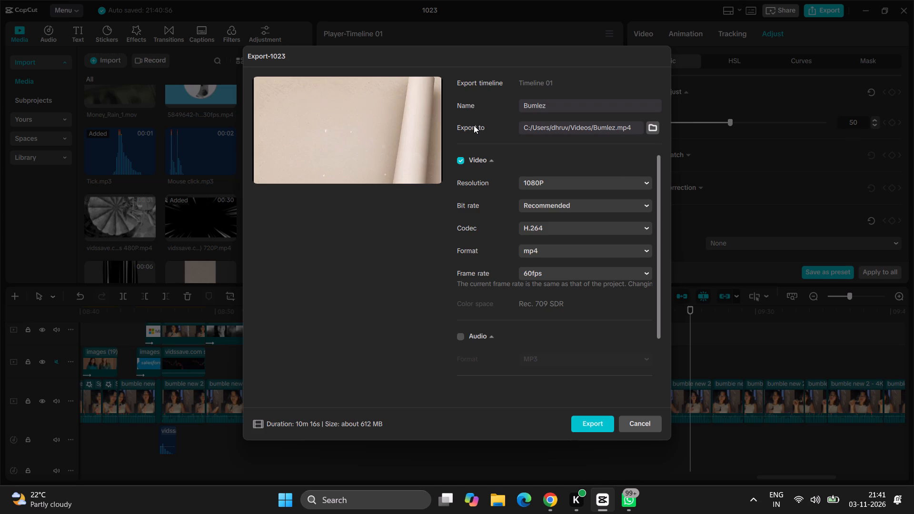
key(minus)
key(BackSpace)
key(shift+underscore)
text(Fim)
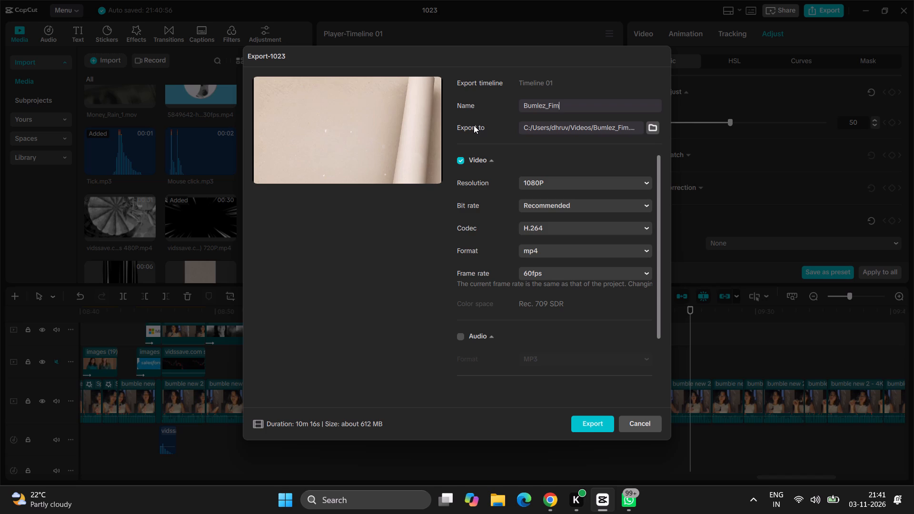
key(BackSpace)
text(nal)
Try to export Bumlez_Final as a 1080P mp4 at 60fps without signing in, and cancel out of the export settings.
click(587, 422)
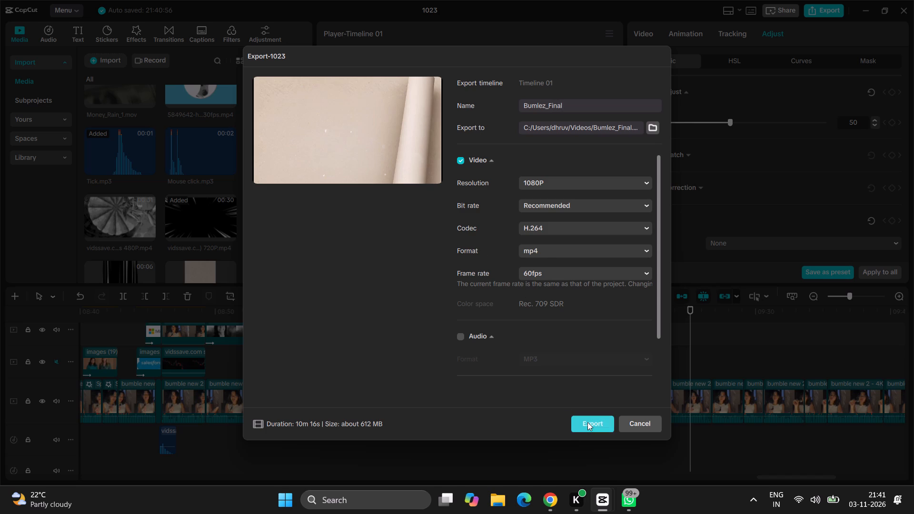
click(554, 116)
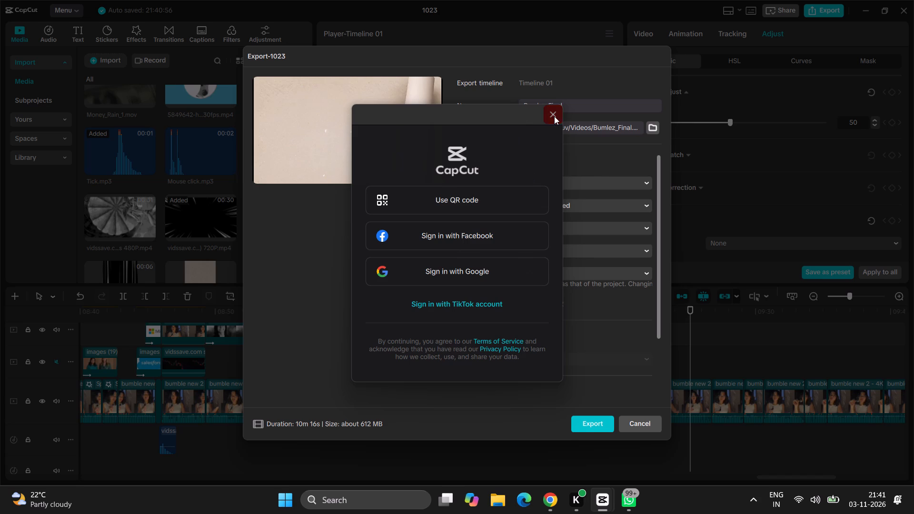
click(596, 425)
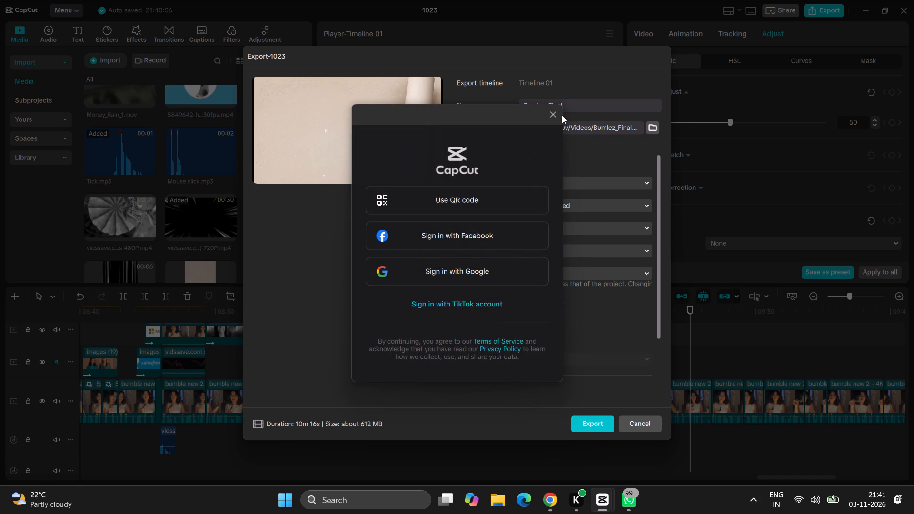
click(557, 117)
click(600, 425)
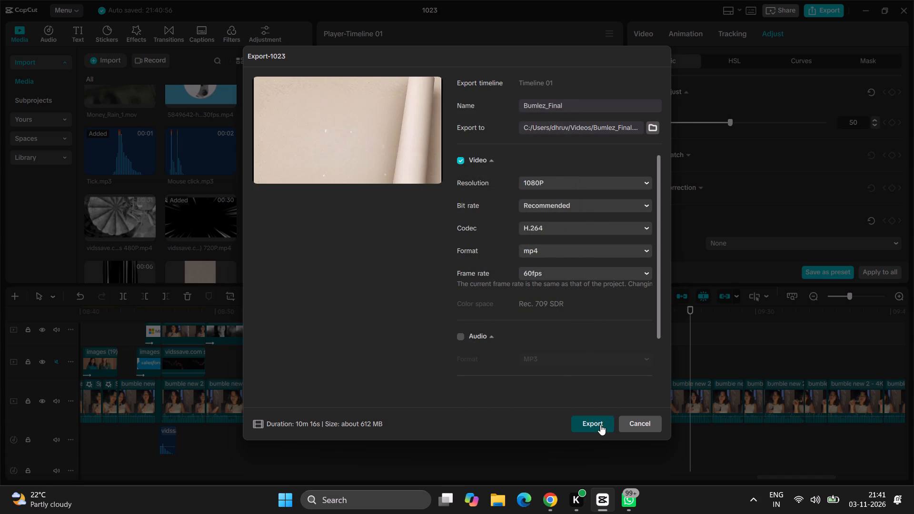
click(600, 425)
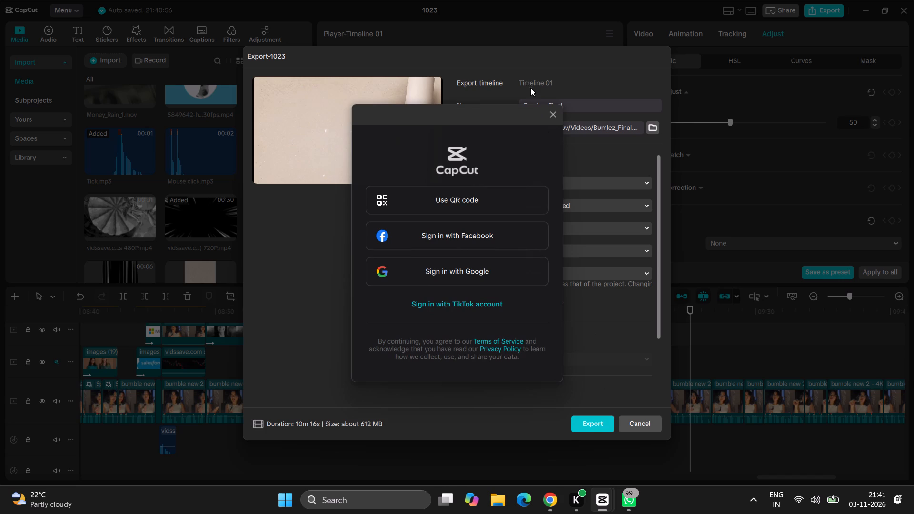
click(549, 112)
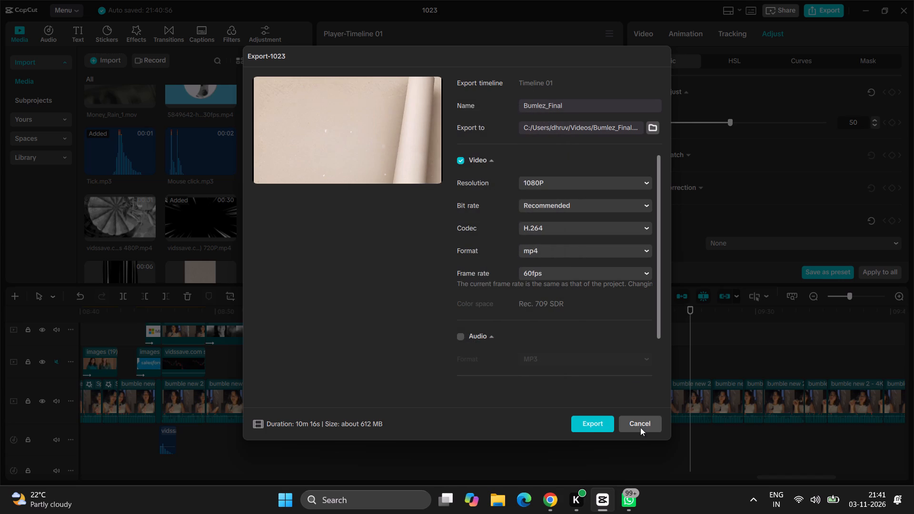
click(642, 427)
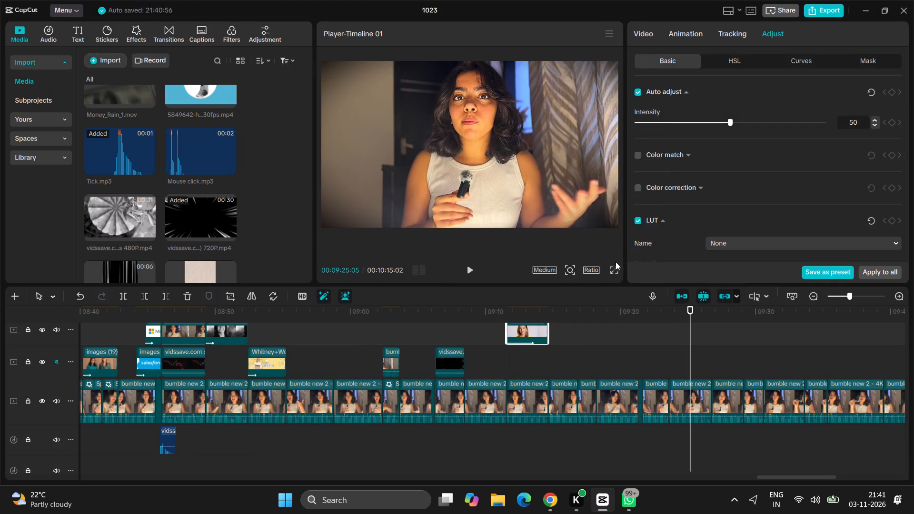
Play the timeline in full screen from the very beginning to review the edited video.
click(615, 270)
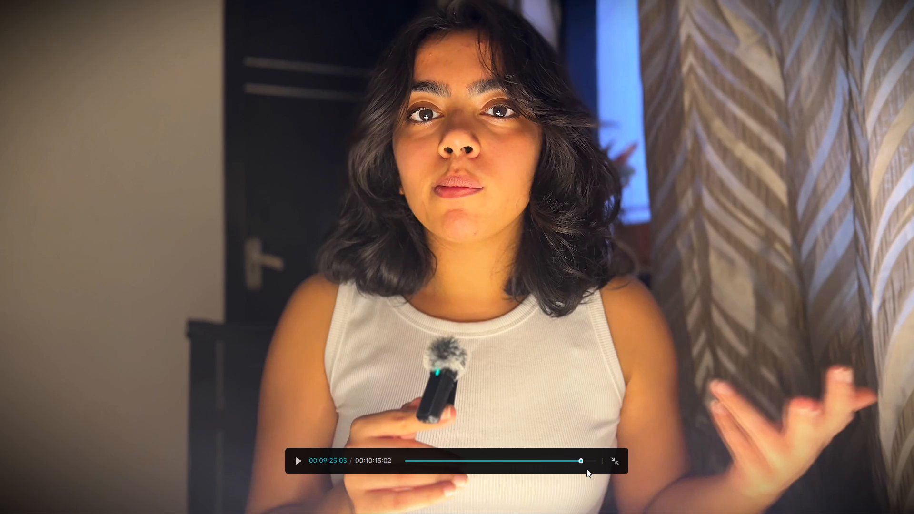
drag(582, 462, 323, 448)
key(space)
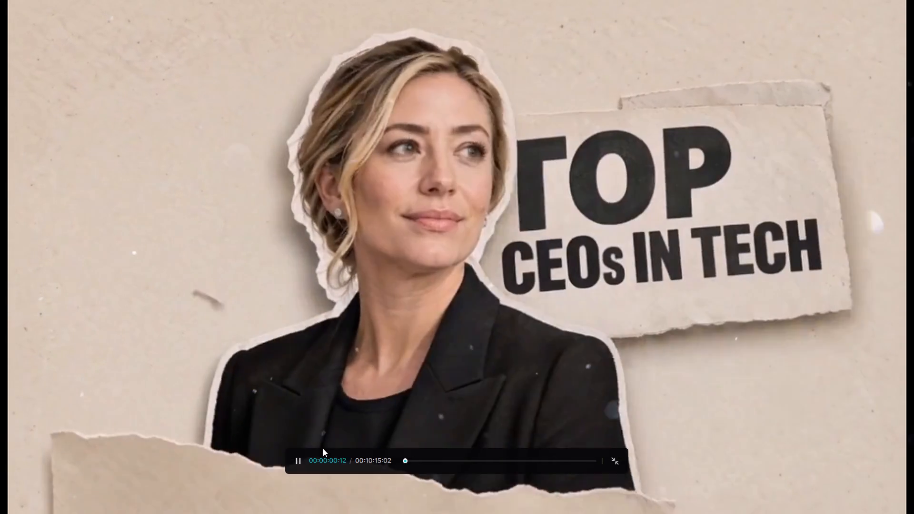
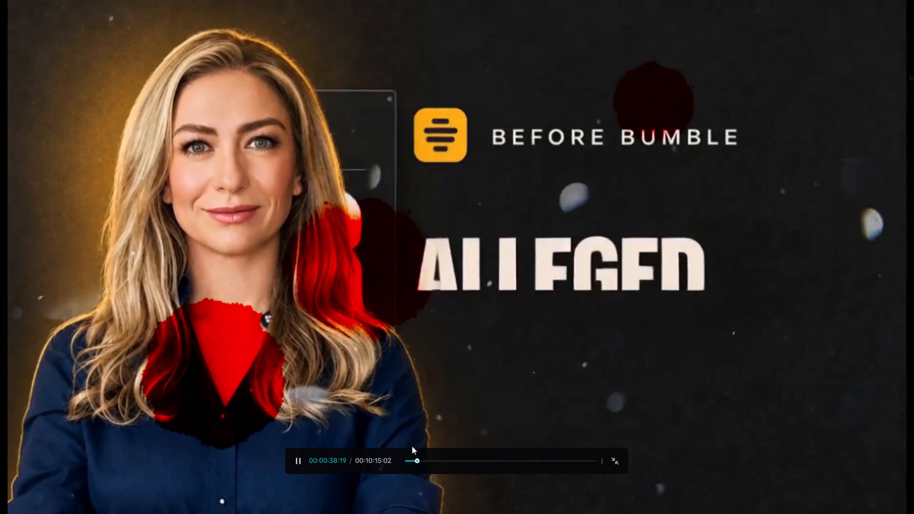
Rewind the full-screen playback to about 00:00:29 to rewatch the section leading up to the Alleged Harassment title.
click(411, 457)
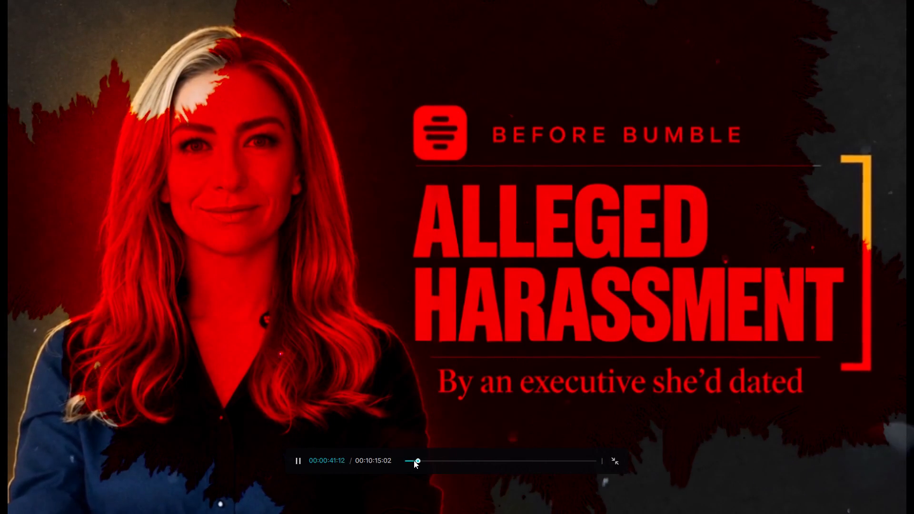
click(414, 460)
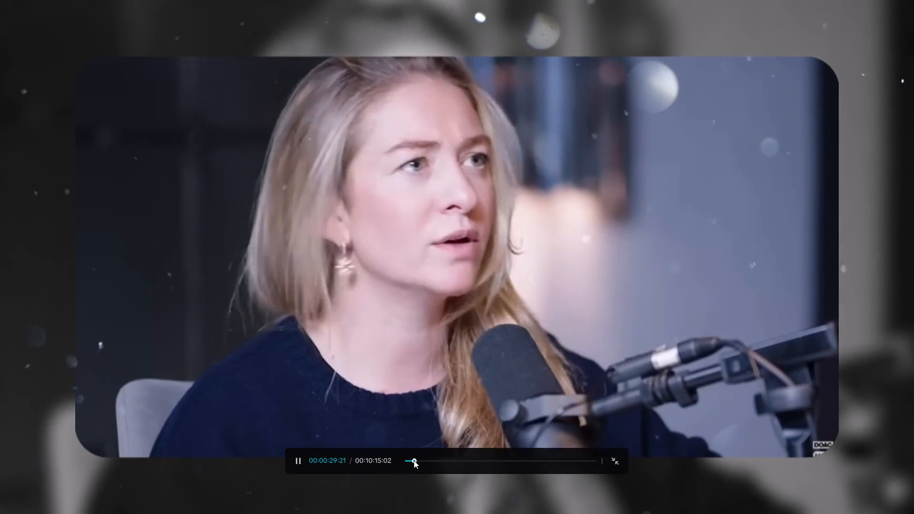
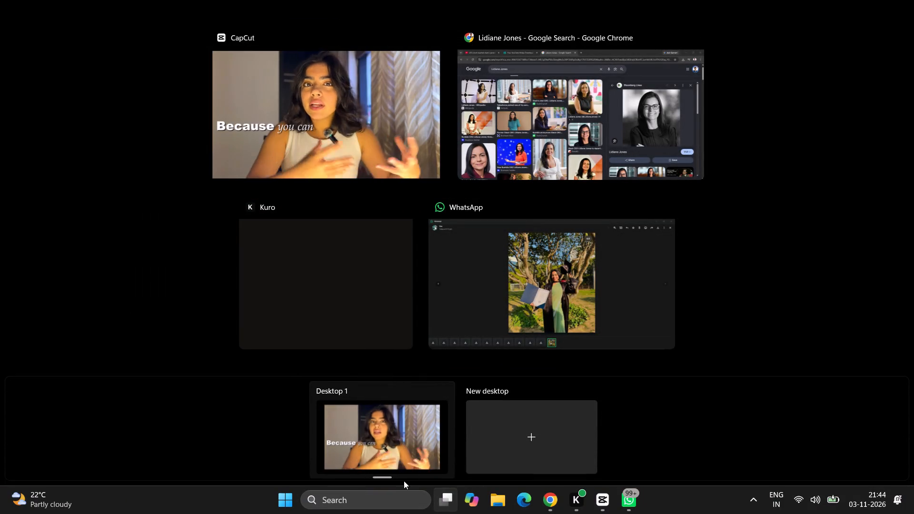
Search the computer for OBS Studio and launch it while the full-screen video keeps playing.
click(387, 508)
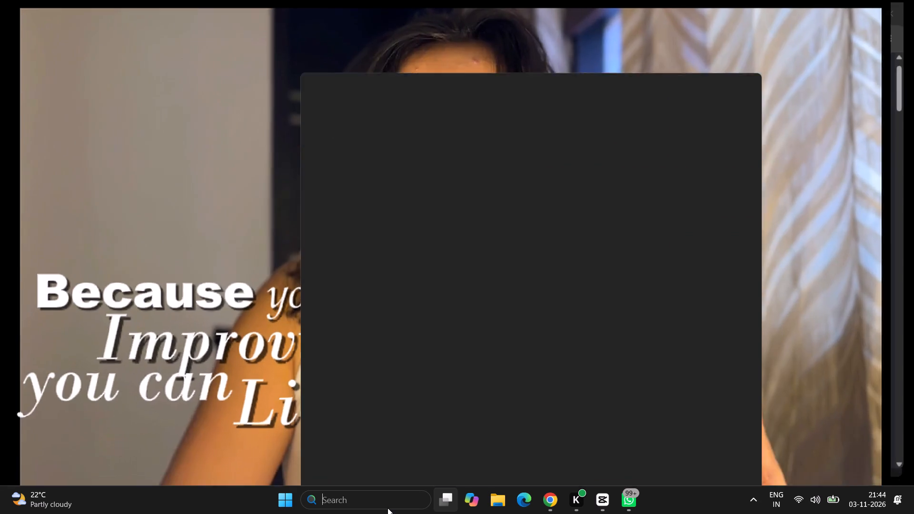
text(ob)
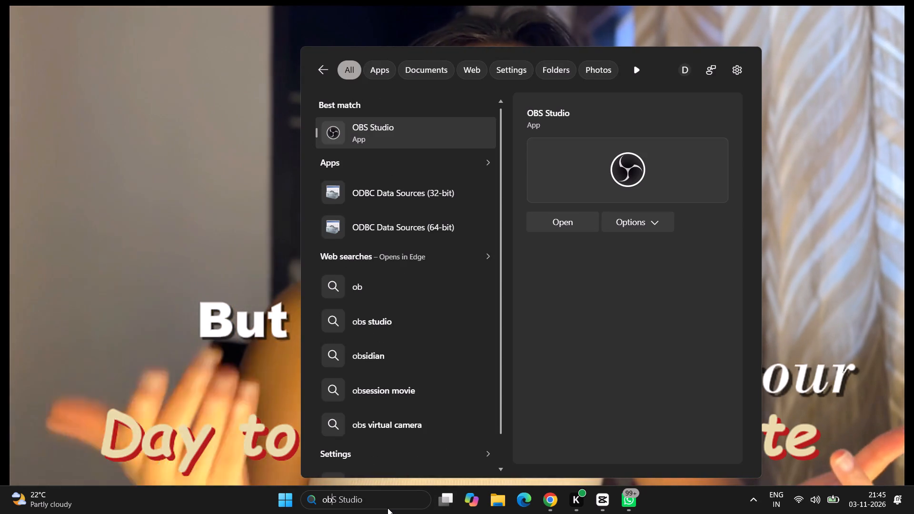
key(d)
key(BackSpace)
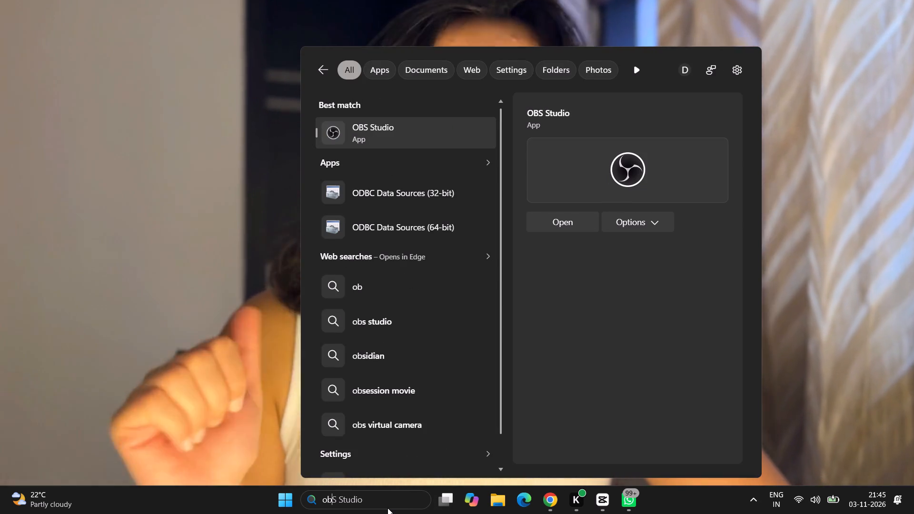
key(Return)
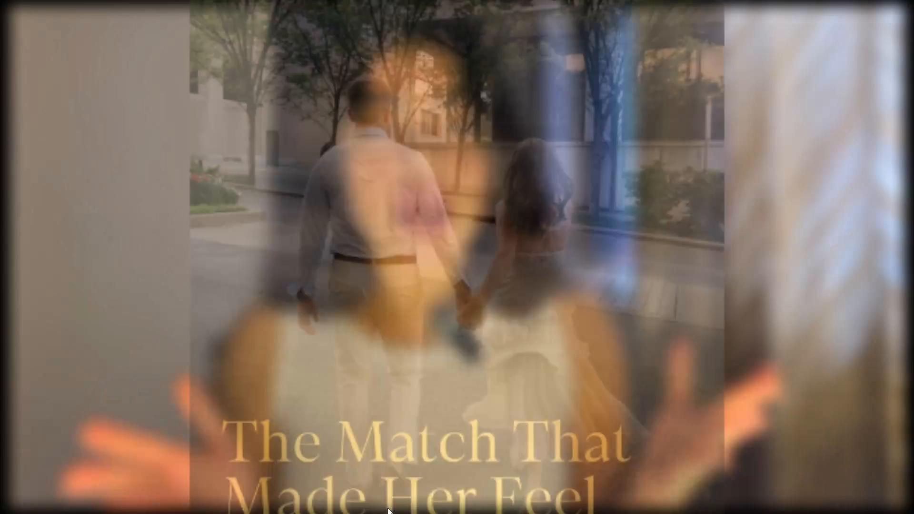
Return to the full-screen video in CapCut and pause the playback at about 00:03:19.
key(space)
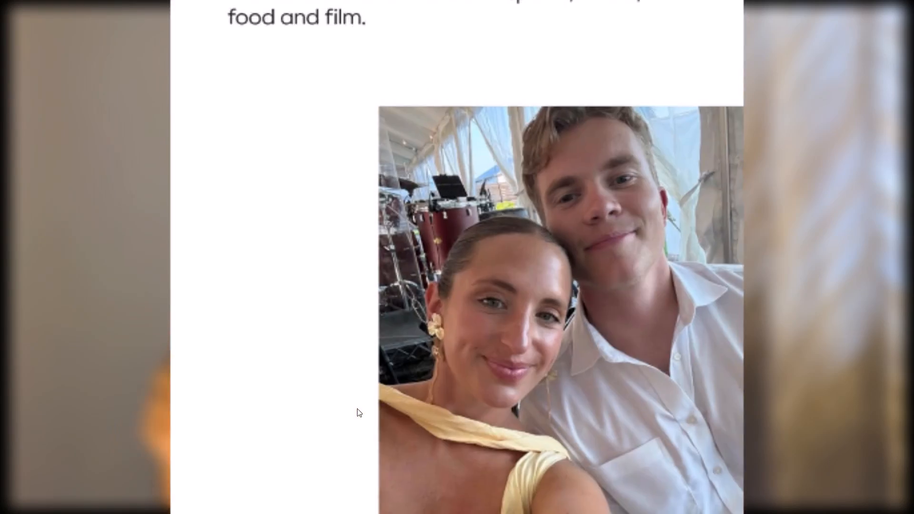
click(383, 371)
key(space)
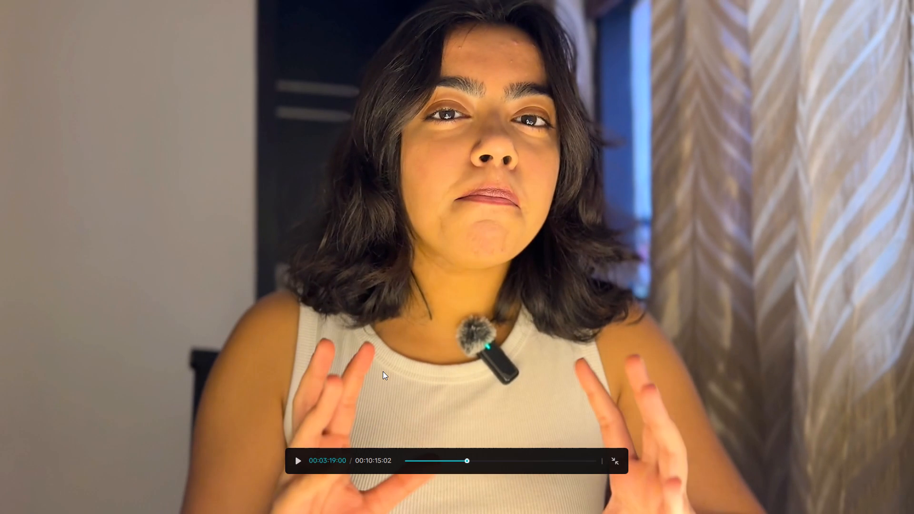
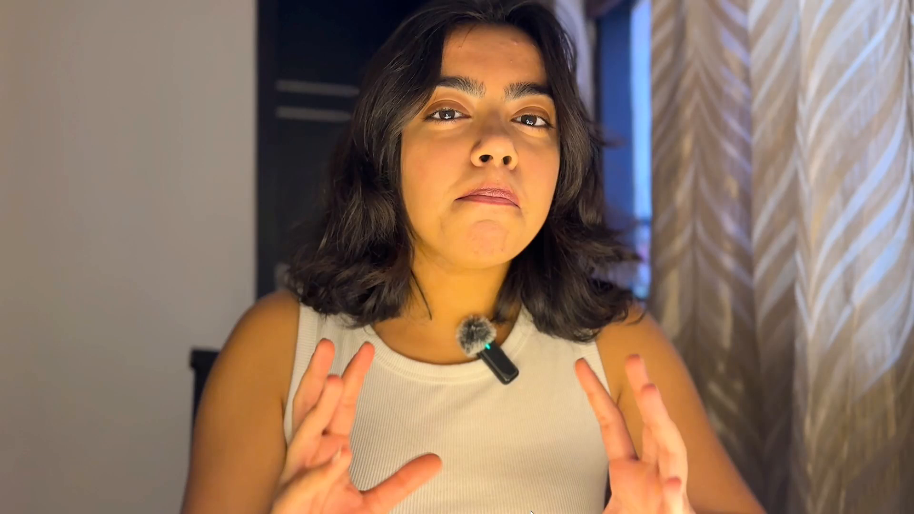
Exit the full-screen preview of the paused video and return to the editing timeline.
click(507, 428)
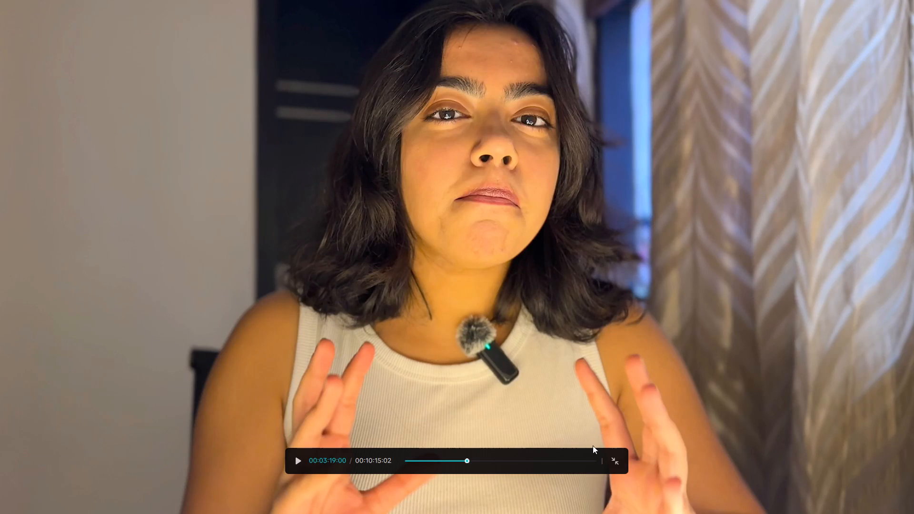
click(605, 463)
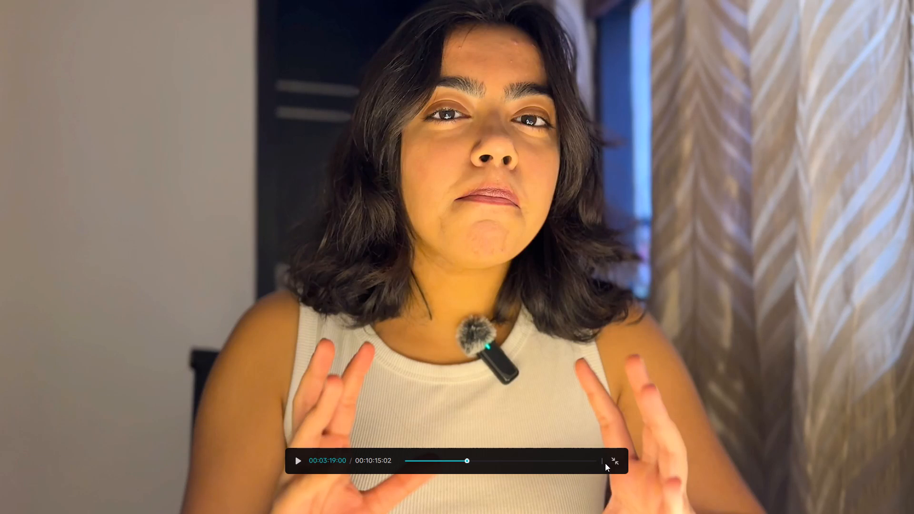
click(605, 463)
click(605, 463)
click(517, 513)
click(616, 465)
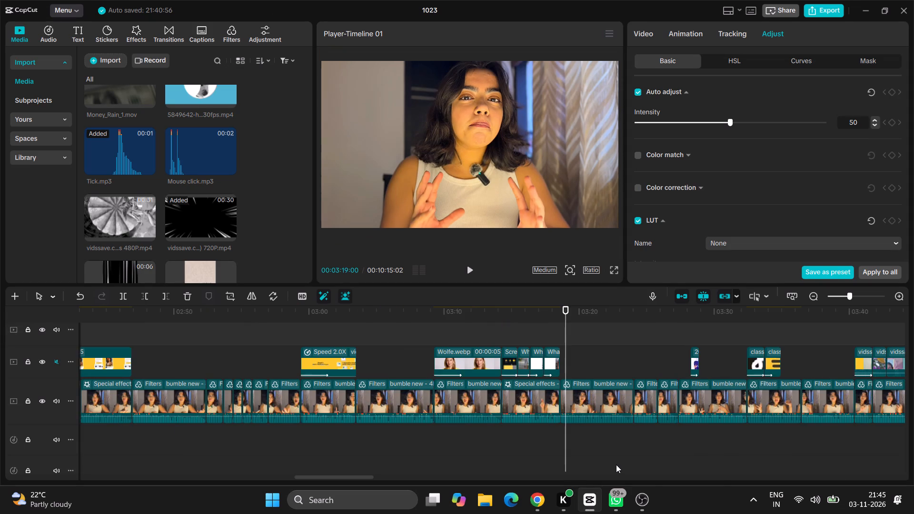